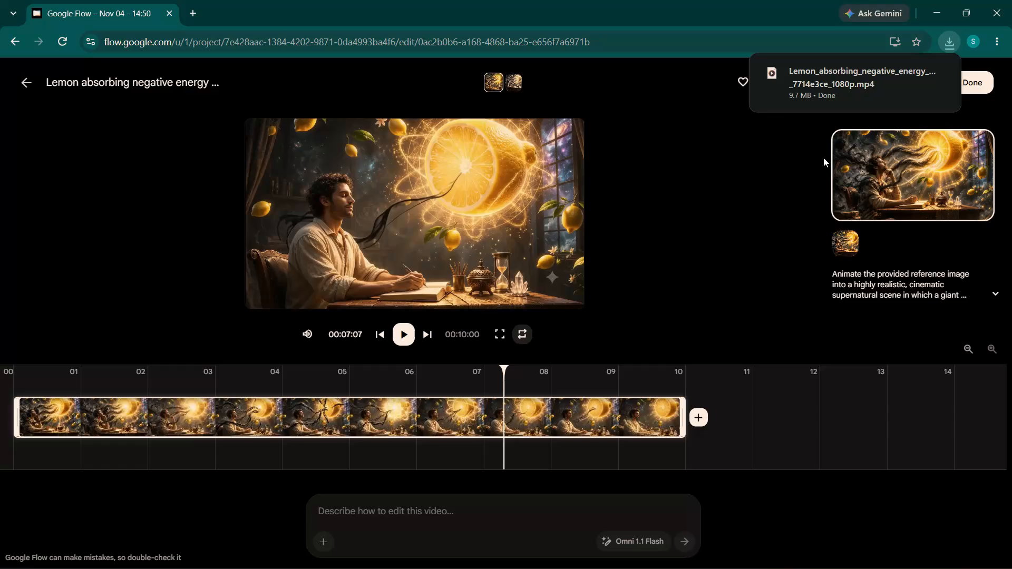
# Bring the downloaded lemon-absorbing-negative-energy video from the browser into the CapCut timeline, right after the Lemon In Water clip, and play it.
pyautogui.moveTo(843, 84); pyautogui.dragTo(542, 549)
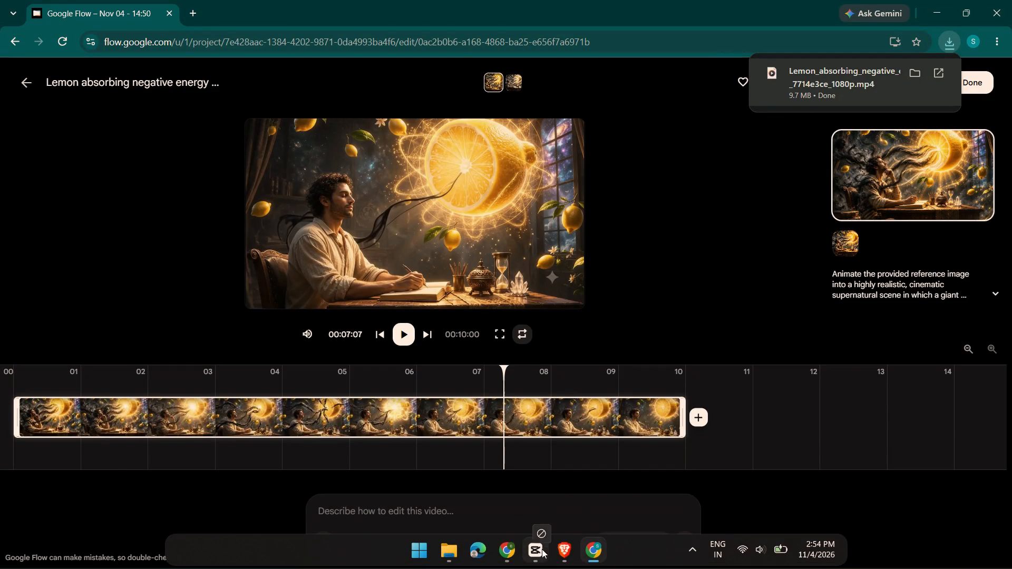
pyautogui.moveTo(542, 549); pyautogui.dragTo(313, 418)
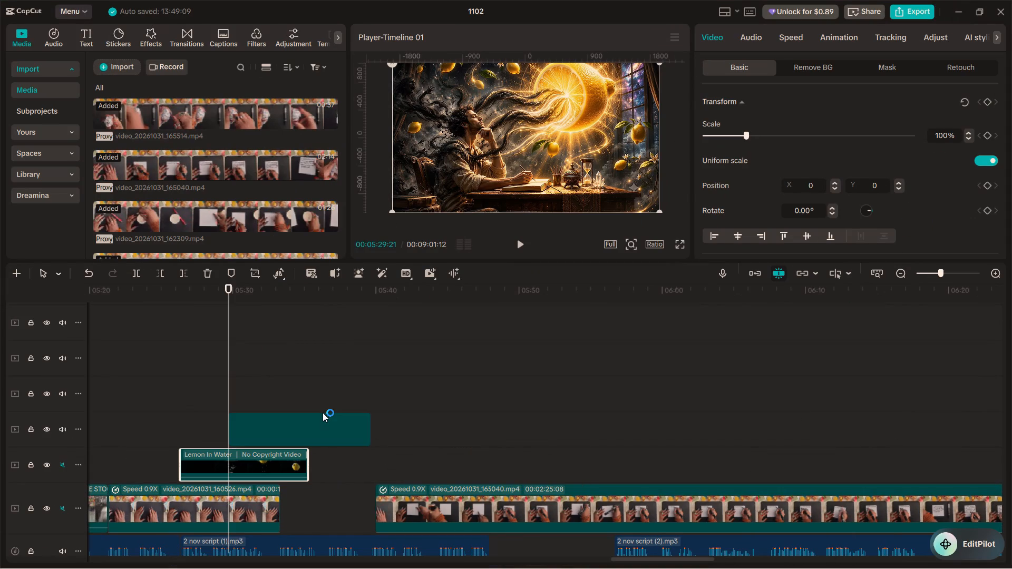
pyautogui.moveTo(295, 424); pyautogui.dragTo(379, 465)
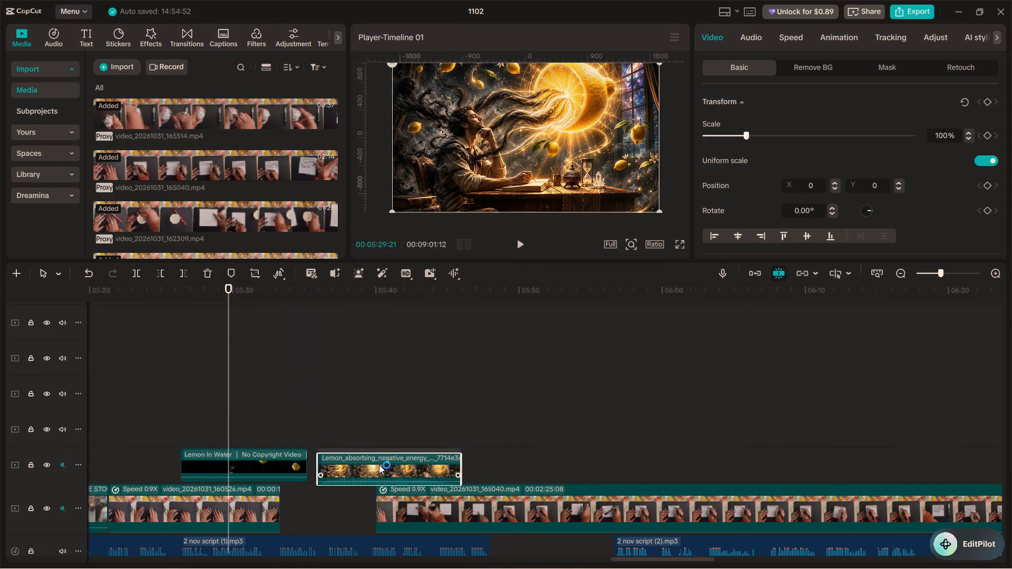
pyautogui.moveTo(379, 465); pyautogui.dragTo(374, 465)
pyautogui.click(307, 428)
pyautogui.doubleClick(303, 408)
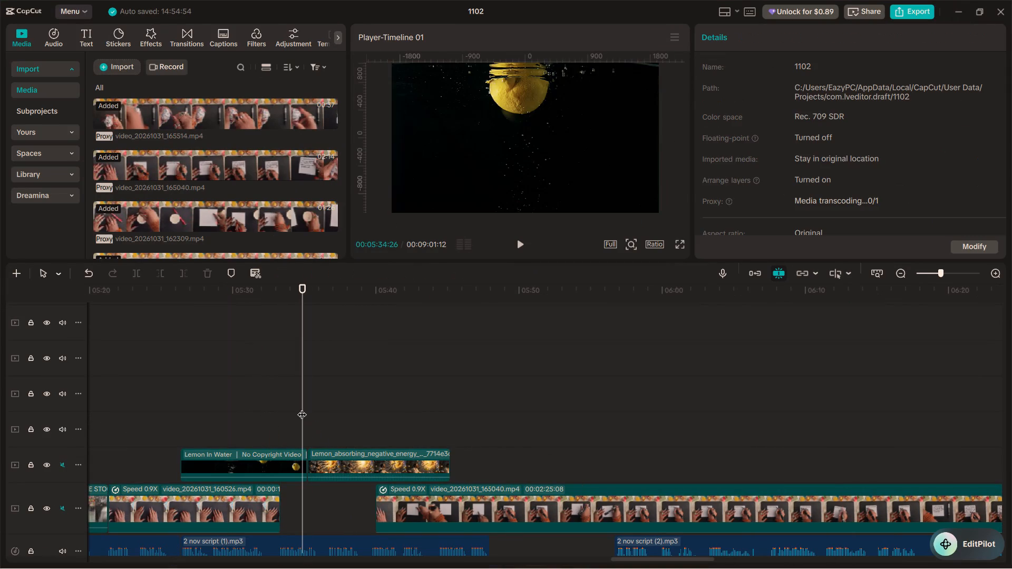
pyautogui.click(520, 244)
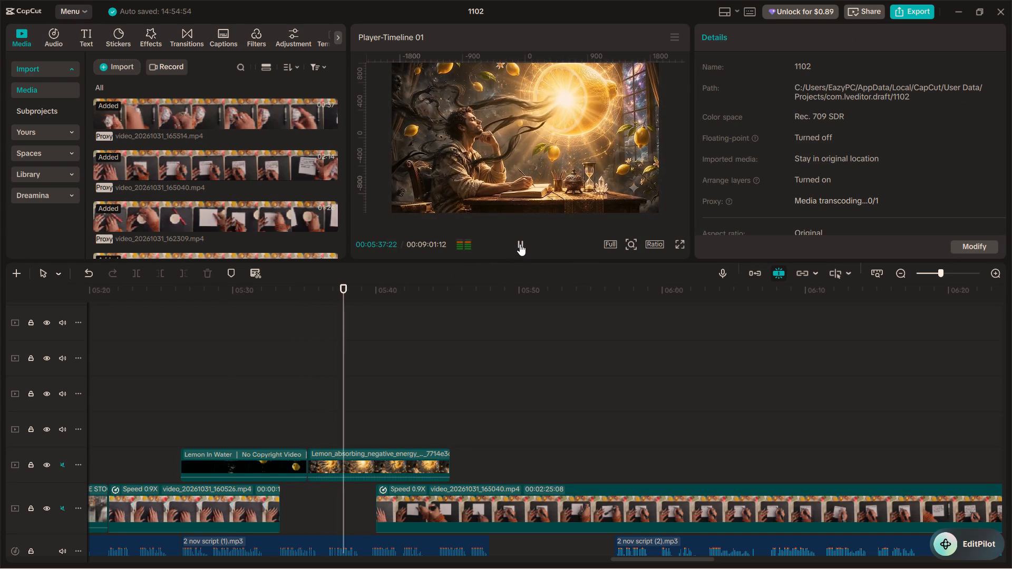
pyautogui.click(520, 244)
# Move the lemon-absorbing clip to the track above the Lemon In Water clip, starting at about 05:26:26.
pyautogui.scroll(-5, 351, 428)
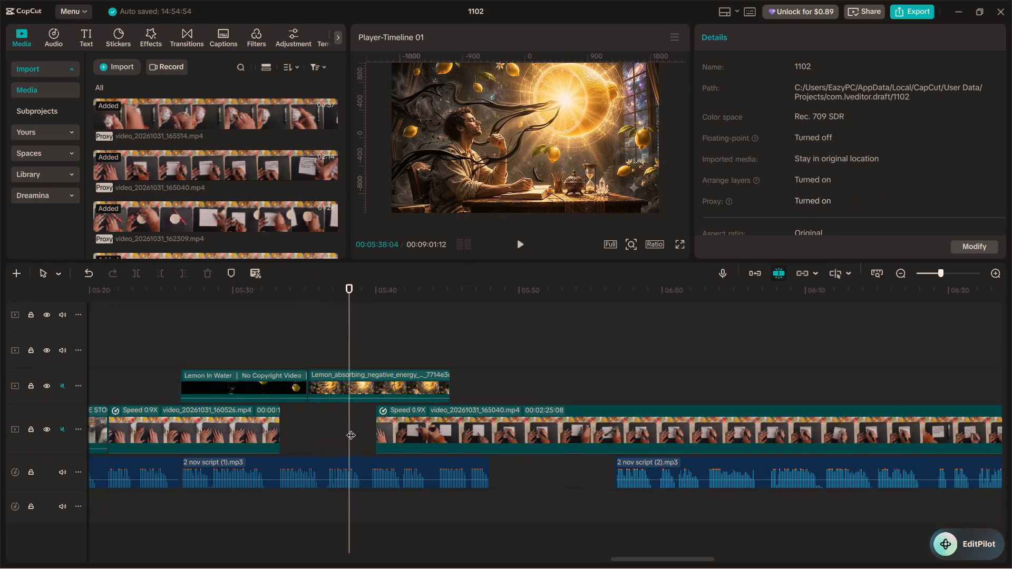
pyautogui.scroll(-1, 351, 428)
pyautogui.click(169, 349)
pyautogui.click(506, 241)
pyautogui.click(515, 243)
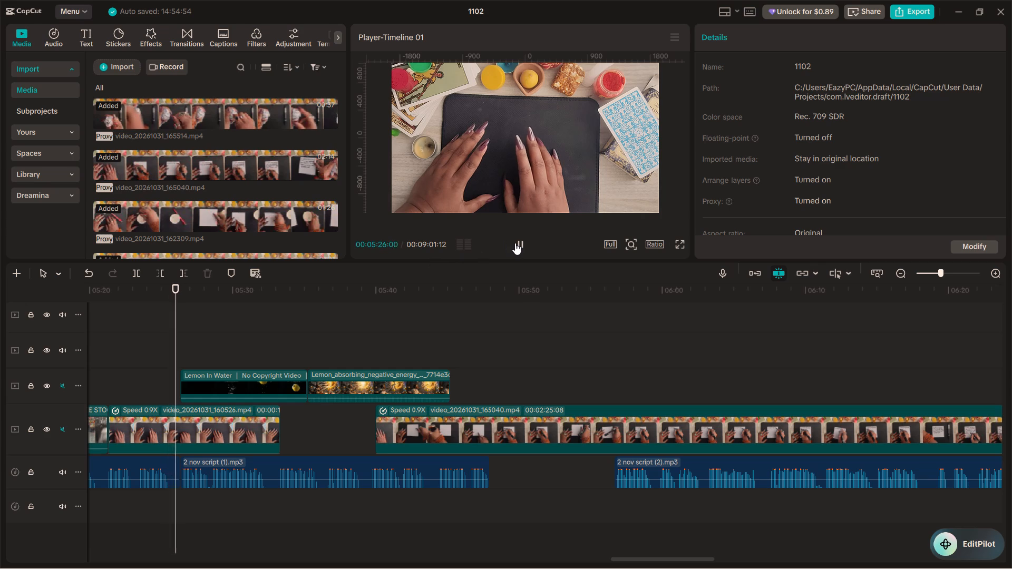
pyautogui.click(515, 243)
pyautogui.moveTo(338, 389); pyautogui.dragTo(242, 343)
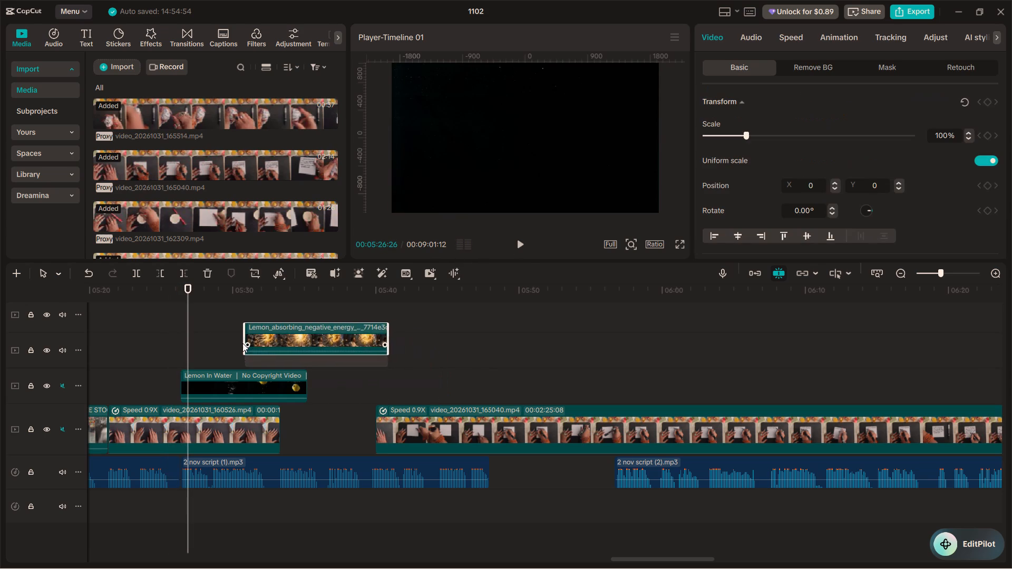
pyautogui.moveTo(242, 343); pyautogui.dragTo(218, 349)
# Trim the start of the lemon-absorbing clip to the narration cue at about 05:30:05.
pyautogui.click(518, 236)
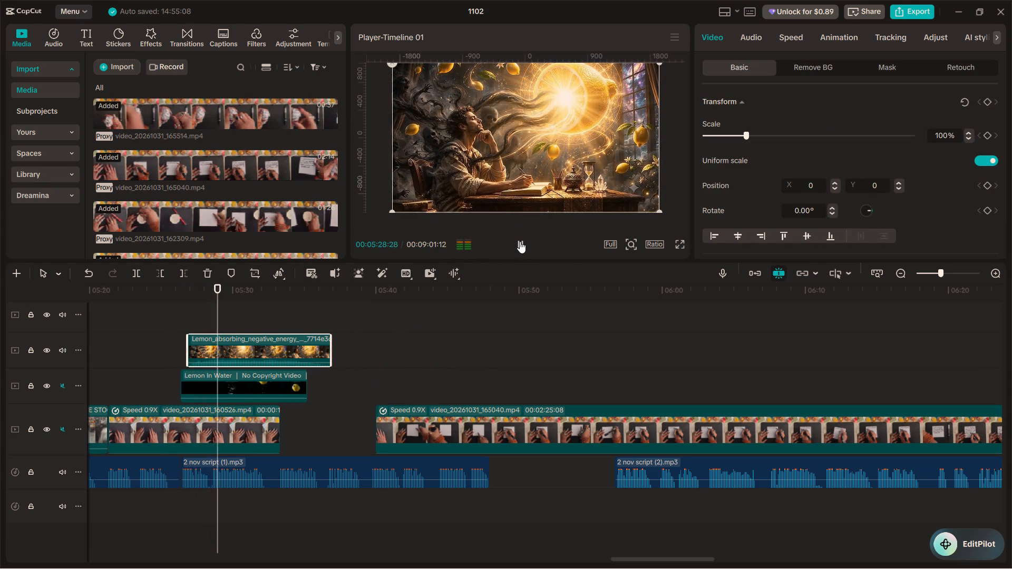
pyautogui.click(520, 241)
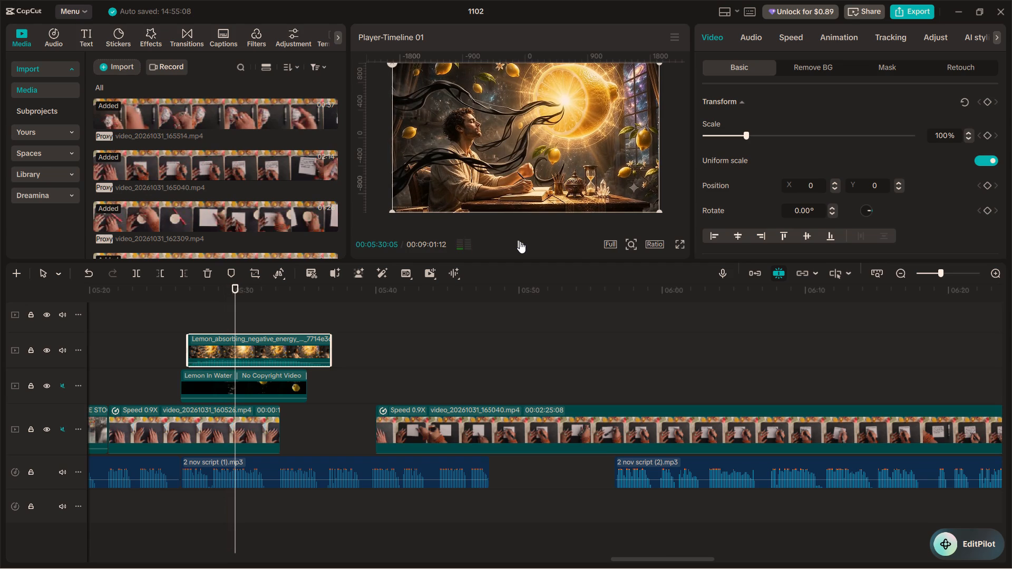
pyautogui.moveTo(190, 345); pyautogui.dragTo(236, 347)
# Play back the section from about 05:27 to check the trimmed lemon-absorbing clip against the narration.
pyautogui.click(192, 336)
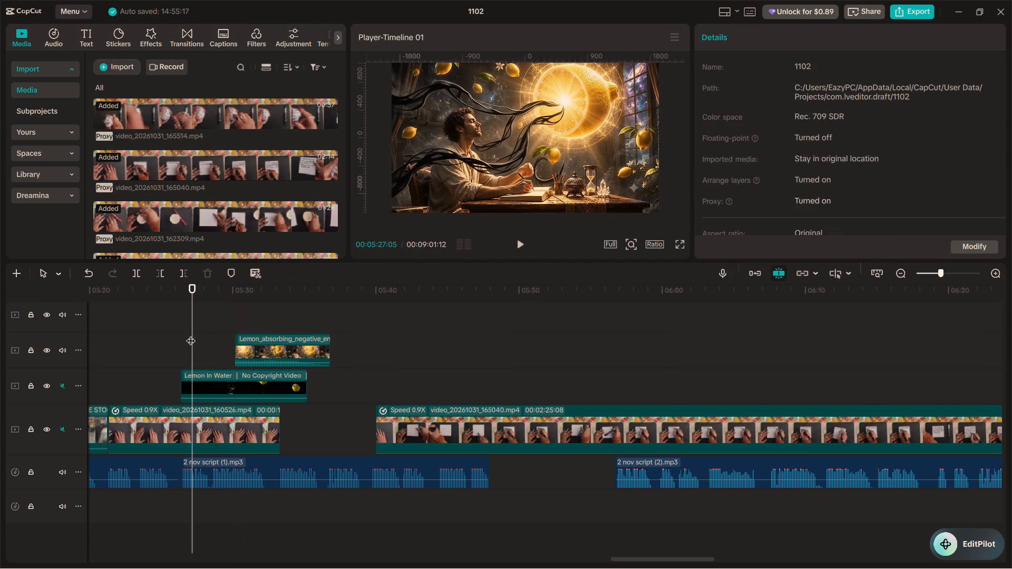
pyautogui.click(518, 244)
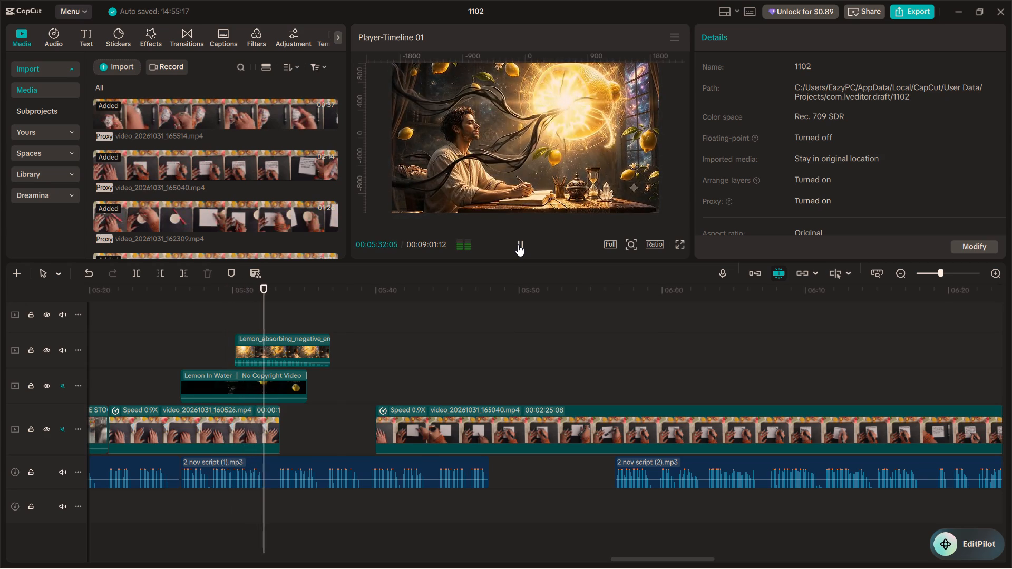
pyautogui.click(518, 244)
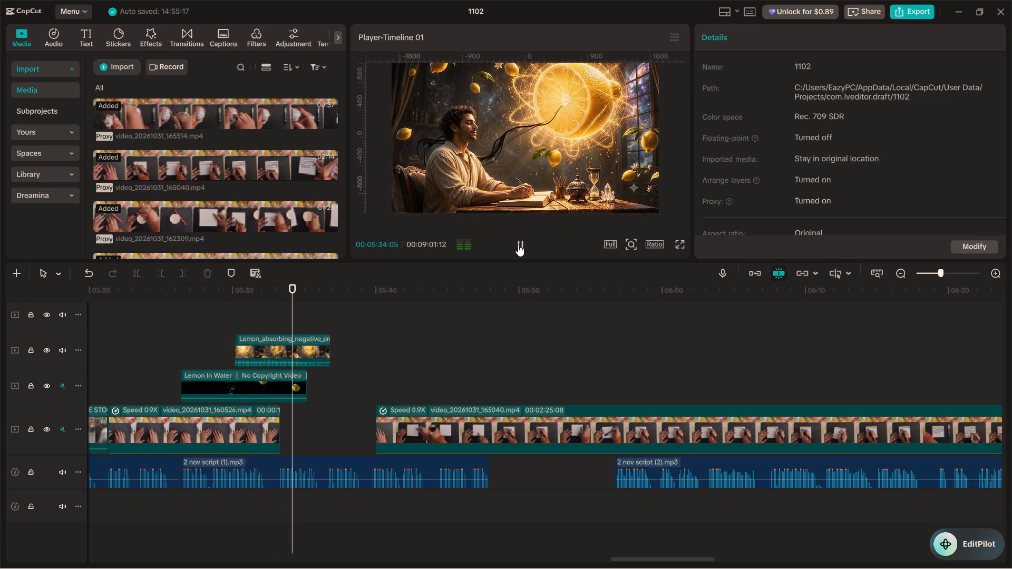
pyautogui.moveTo(291, 311); pyautogui.dragTo(287, 311)
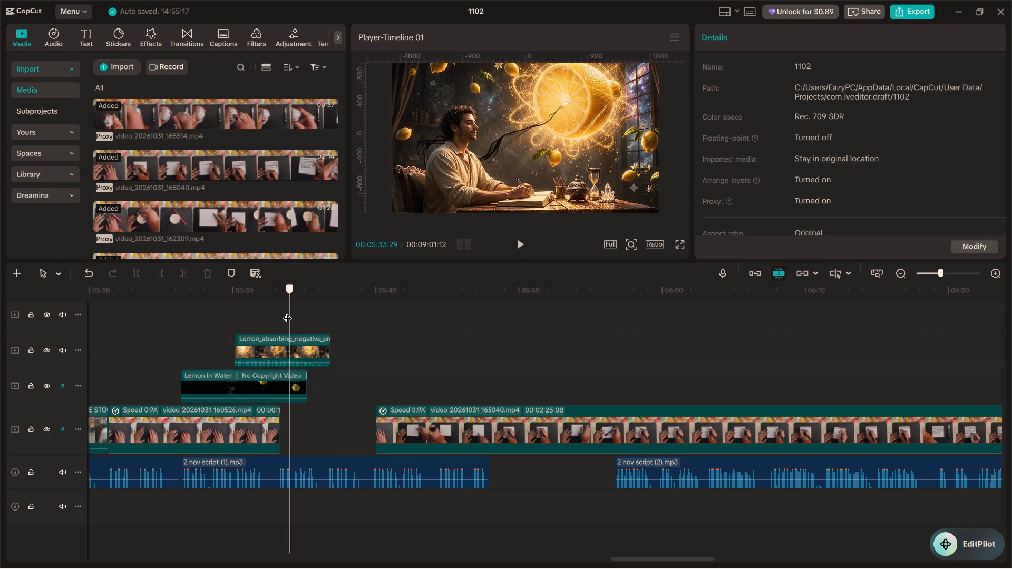
pyautogui.moveTo(287, 311); pyautogui.dragTo(192, 326)
pyautogui.click(518, 243)
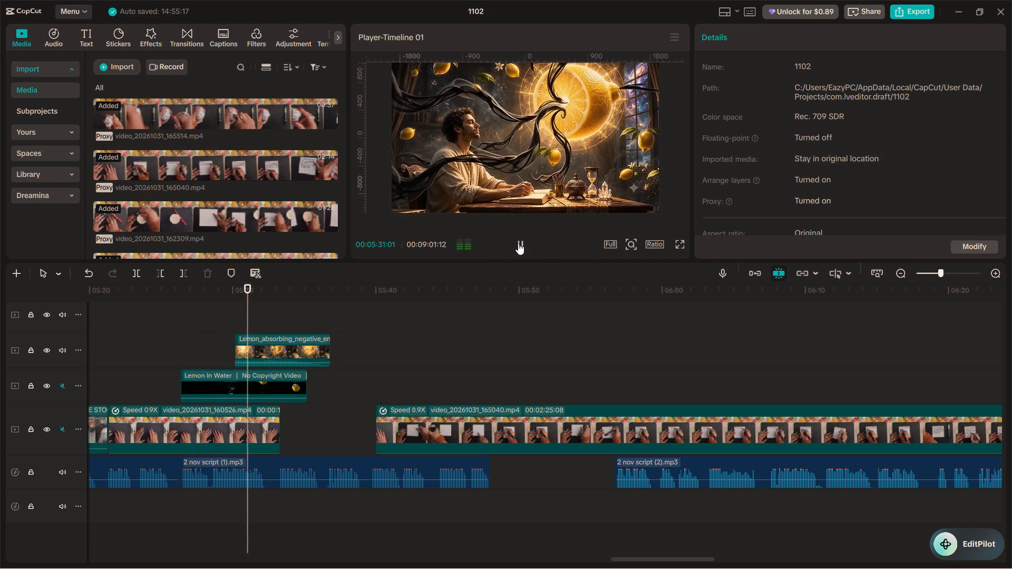
pyautogui.click(518, 243)
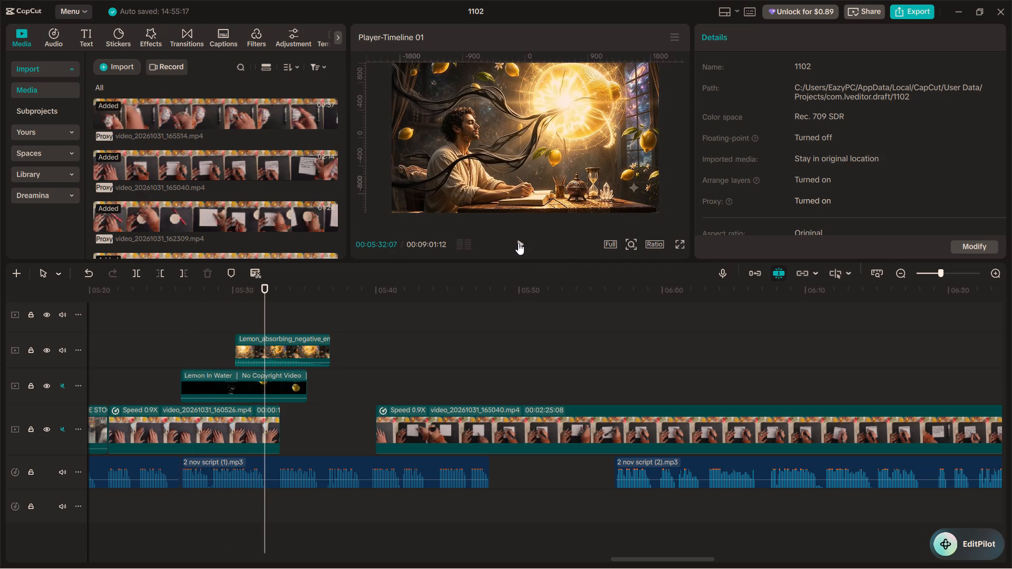
# Mute the lemon-absorbing clip by setting its volume to -∞ dB.
pyautogui.click(264, 351)
pyautogui.click(783, 37)
pyautogui.click(751, 43)
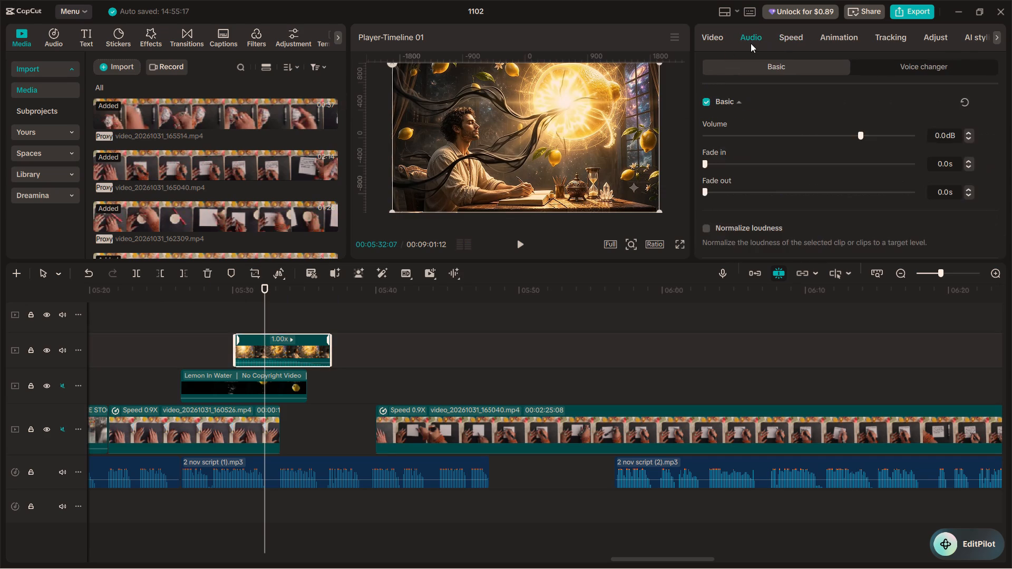
pyautogui.click(780, 36)
pyautogui.click(763, 37)
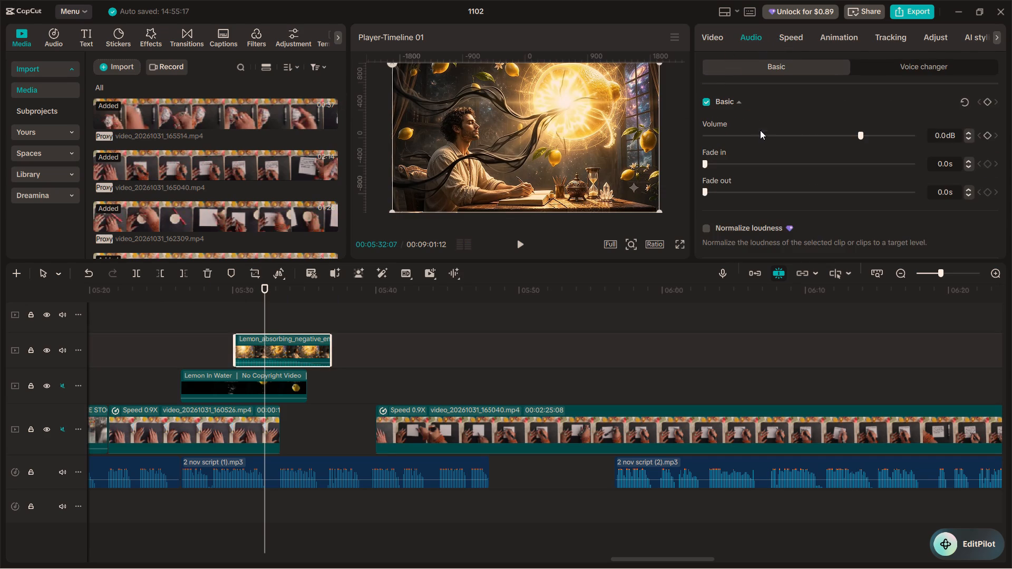
pyautogui.moveTo(765, 136); pyautogui.dragTo(573, 134)
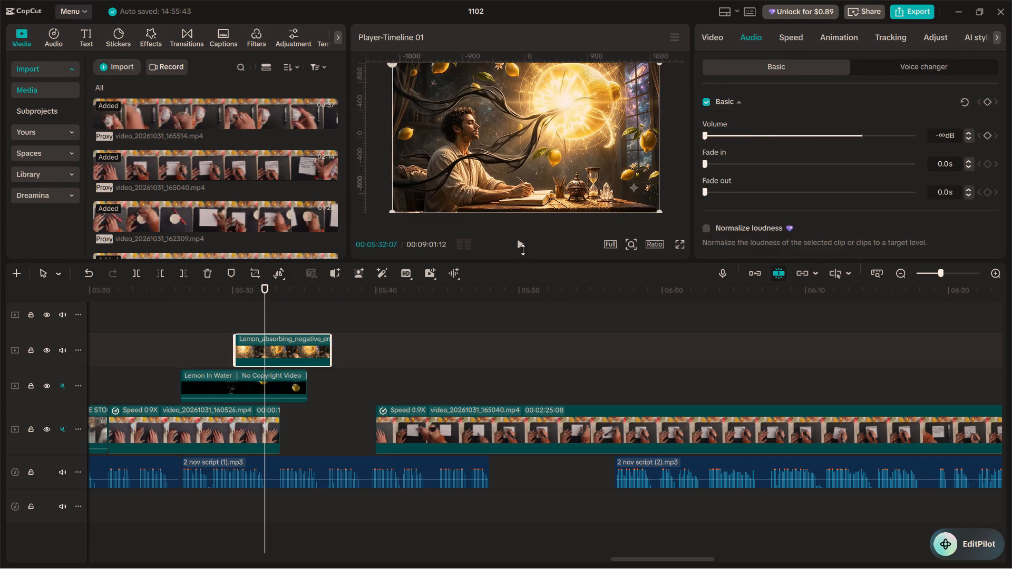
# Trim the end of the lemon-absorbing clip to 05:33:10, in line with the end of the video_20261031_160526.mp4 clip.
pyautogui.click(521, 246)
pyautogui.click(521, 246)
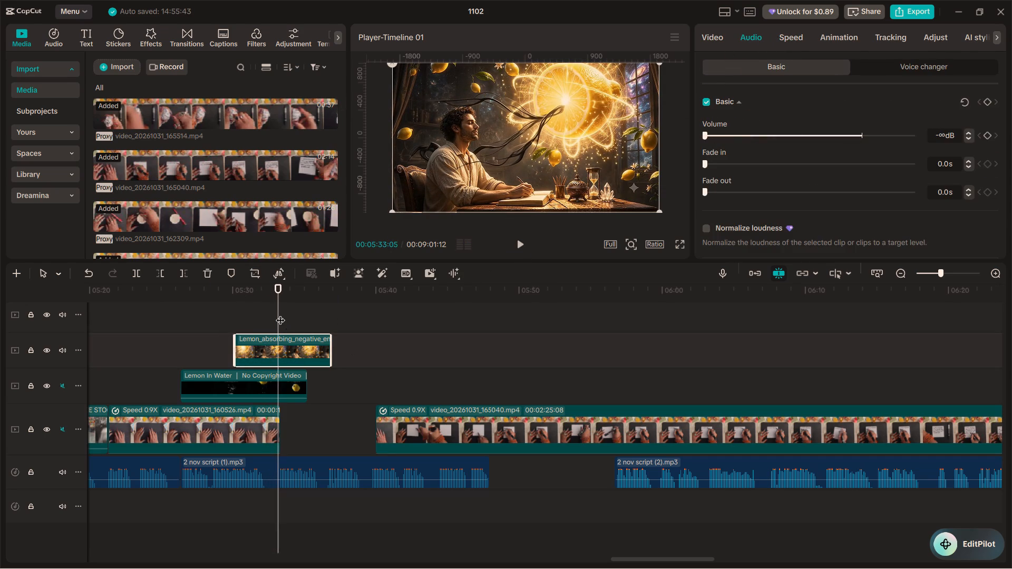
pyautogui.click(280, 313)
pyautogui.click(301, 355)
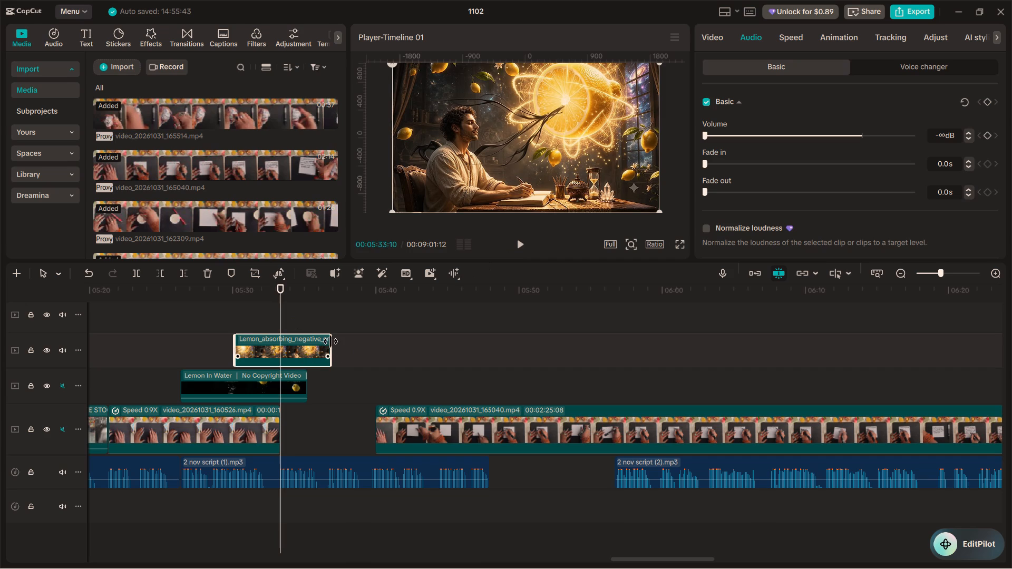
pyautogui.moveTo(329, 341); pyautogui.dragTo(271, 351)
pyautogui.moveTo(273, 348); pyautogui.dragTo(280, 346)
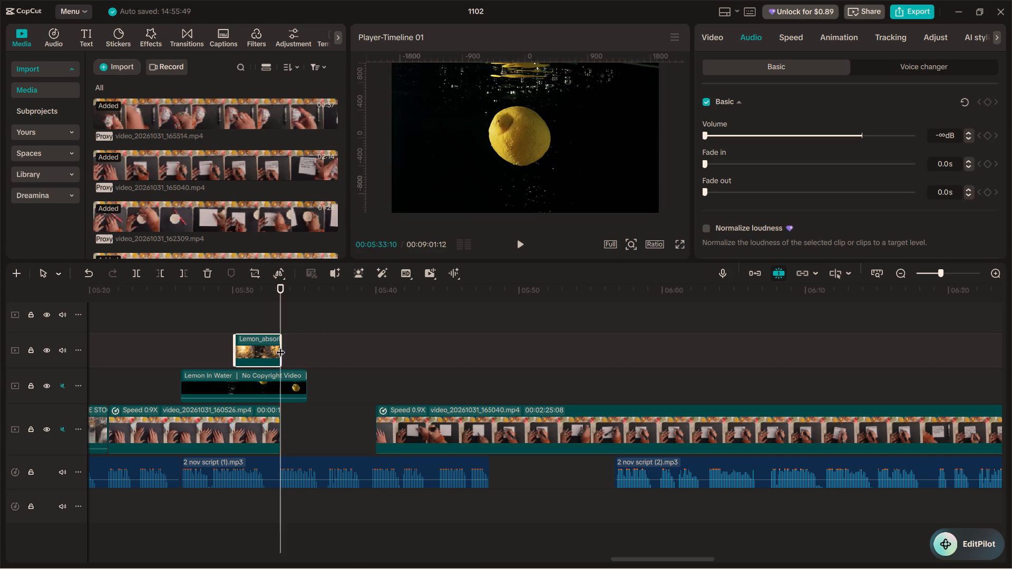
# Trim the end of the Lemon In Water clip to the start of the lemon-absorbing clip, at about 05:30.
pyautogui.click(282, 384)
pyautogui.moveTo(307, 380); pyautogui.dragTo(278, 380)
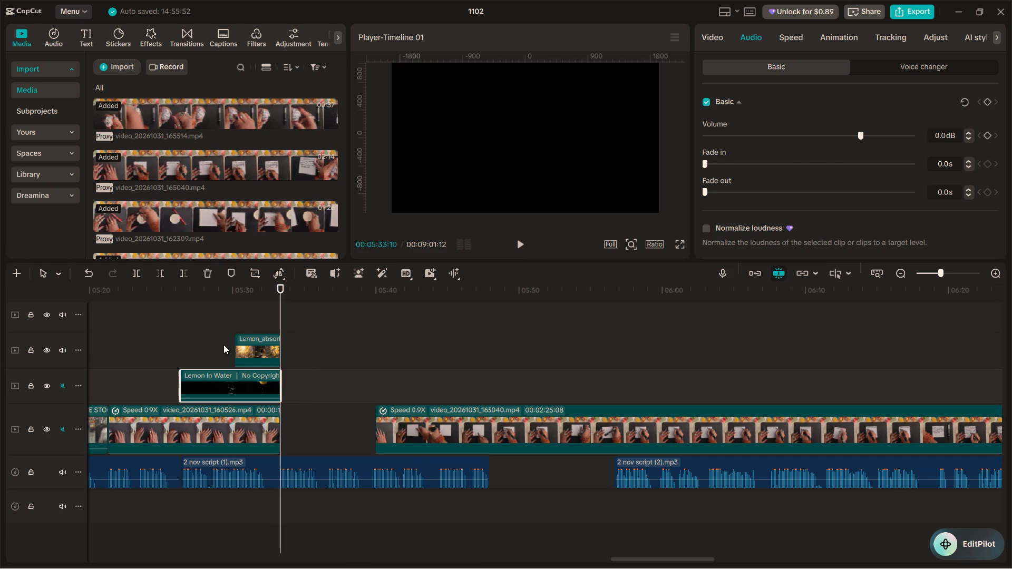
pyautogui.click(223, 344)
pyautogui.click(517, 242)
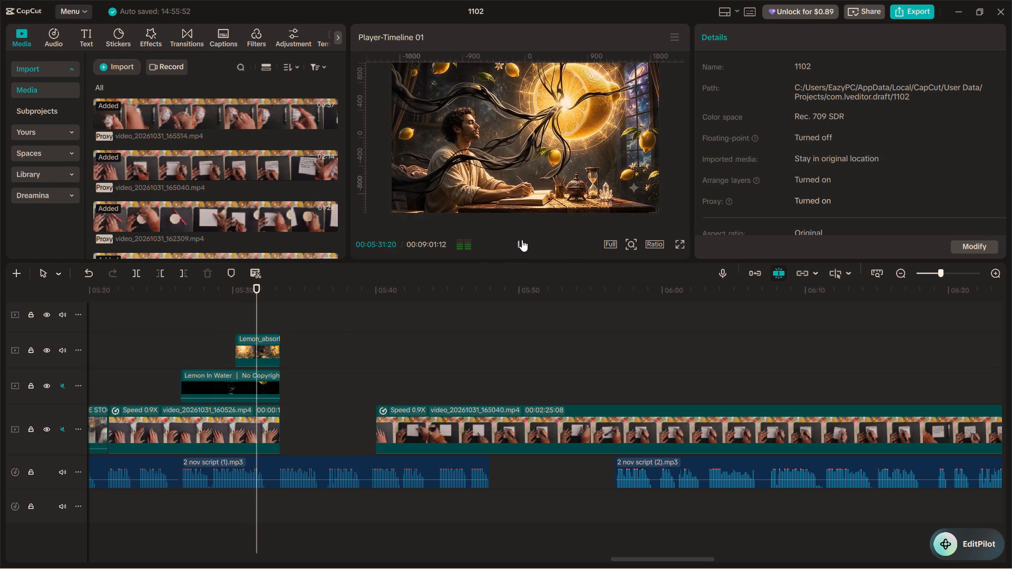
pyautogui.click(522, 240)
pyautogui.click(258, 374)
pyautogui.moveTo(281, 371); pyautogui.dragTo(232, 377)
# Move the video_20261031_165040.mp4 clip on the main track to directly follow video_20261031_160526.mp4, closing the gap.
pyautogui.click(512, 248)
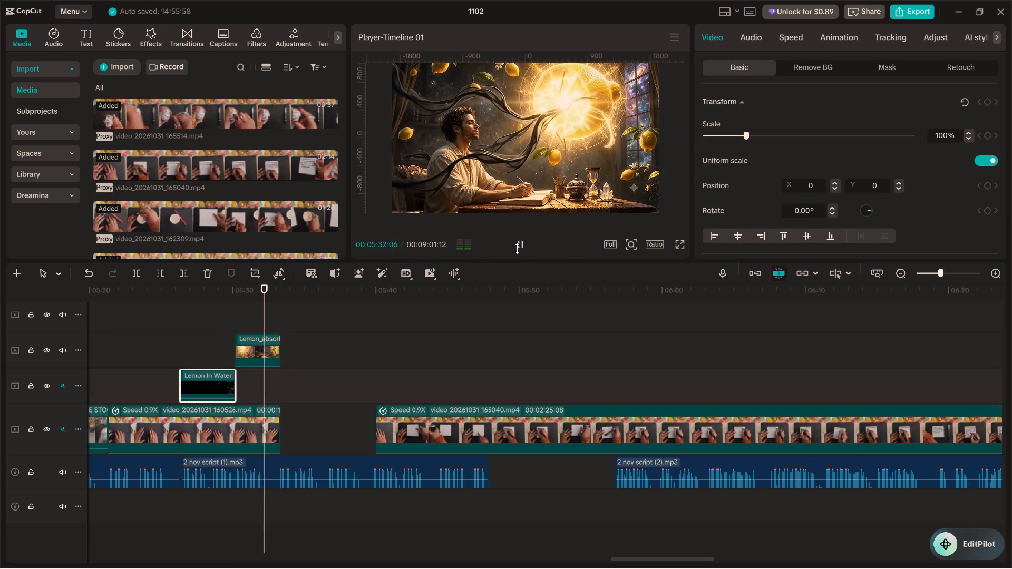
pyautogui.click(517, 242)
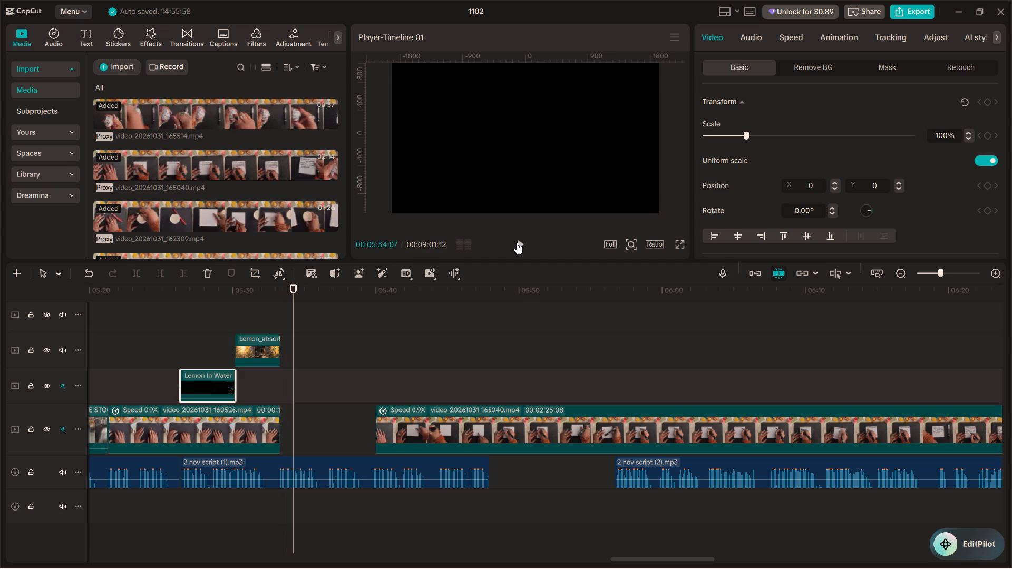
pyautogui.moveTo(415, 412); pyautogui.dragTo(344, 410)
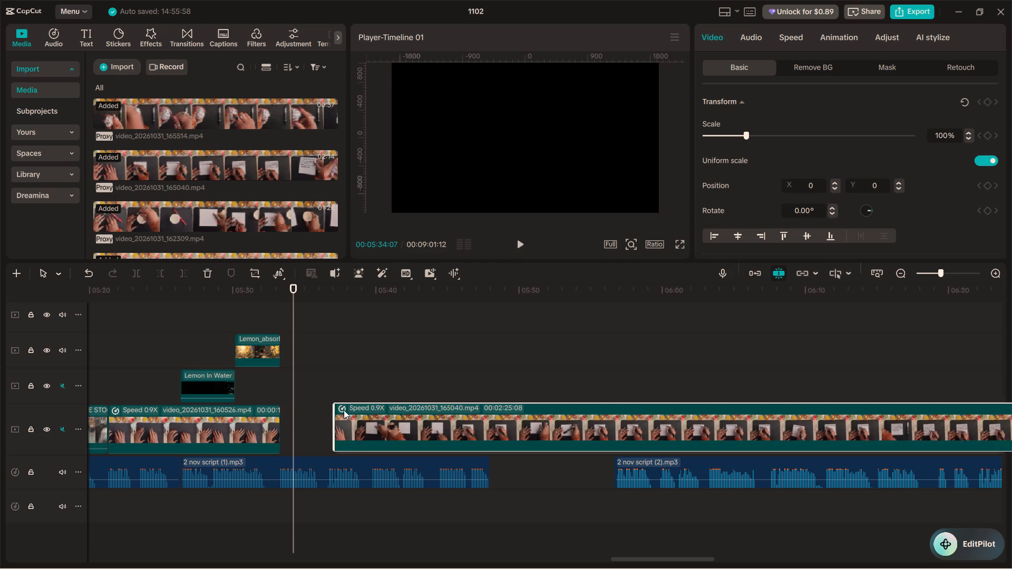
pyautogui.moveTo(344, 410); pyautogui.dragTo(316, 414)
# Play and scrub through the start of the video_20261031_165040.mp4 clip to find where the paper placement should be cut against the narration.
pyautogui.click(270, 389)
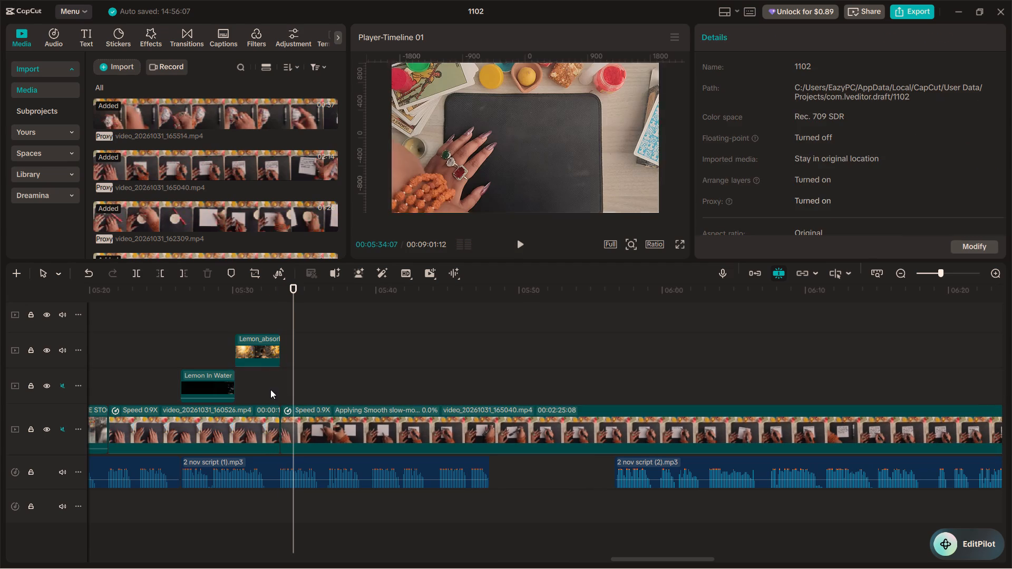
pyautogui.click(516, 242)
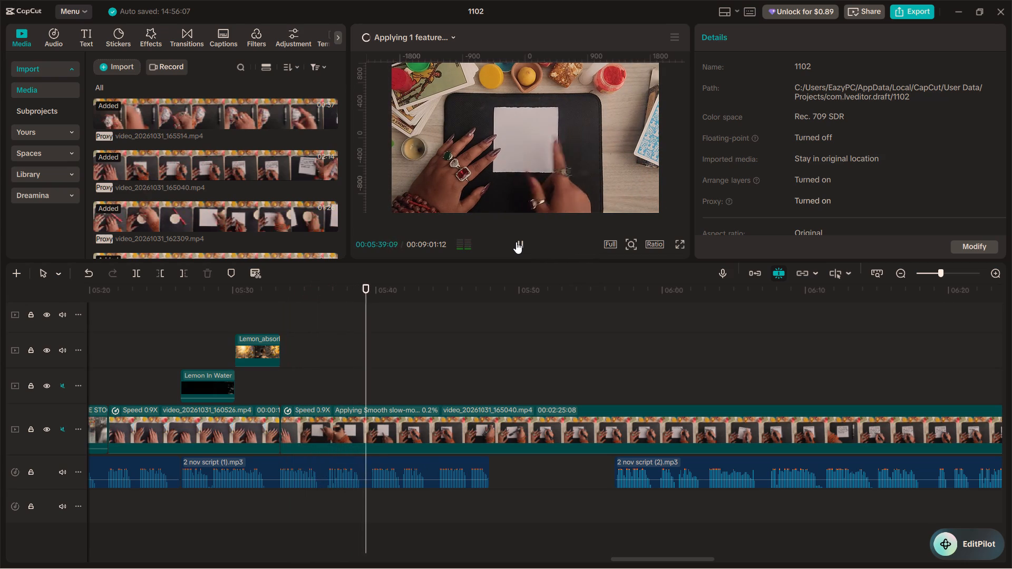
pyautogui.click(516, 242)
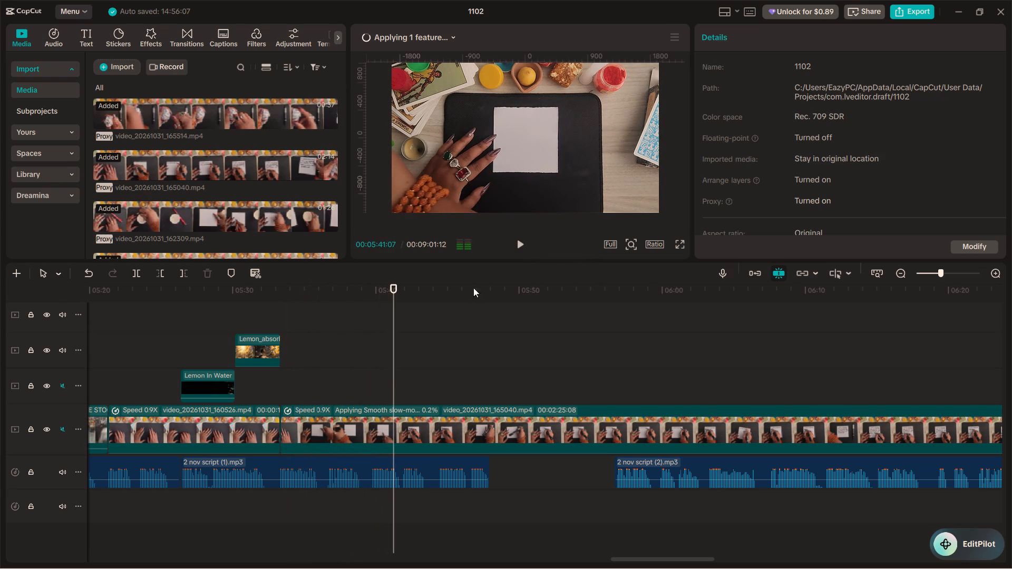
pyautogui.moveTo(394, 379); pyautogui.dragTo(365, 382)
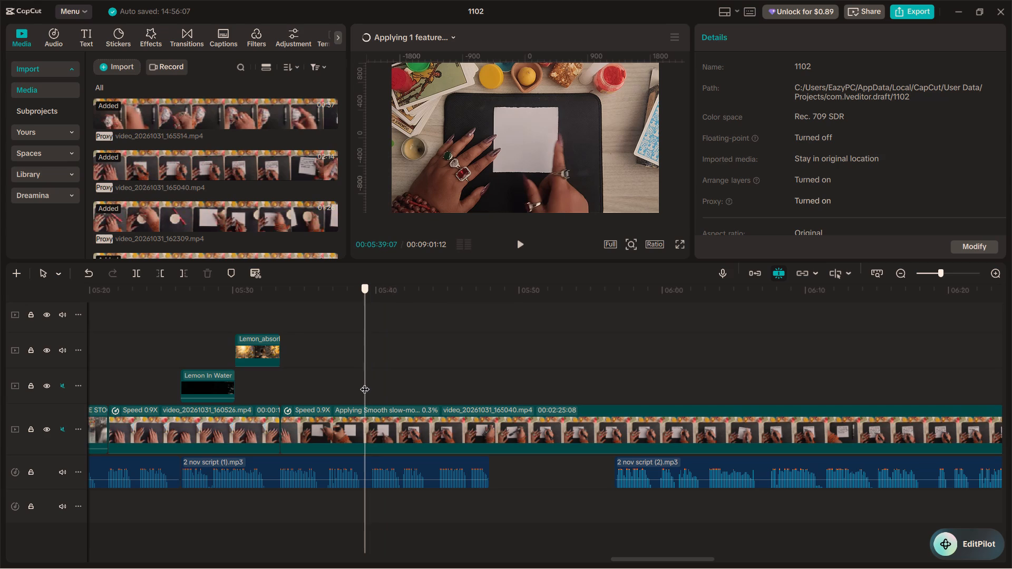
pyautogui.moveTo(365, 382); pyautogui.dragTo(353, 394)
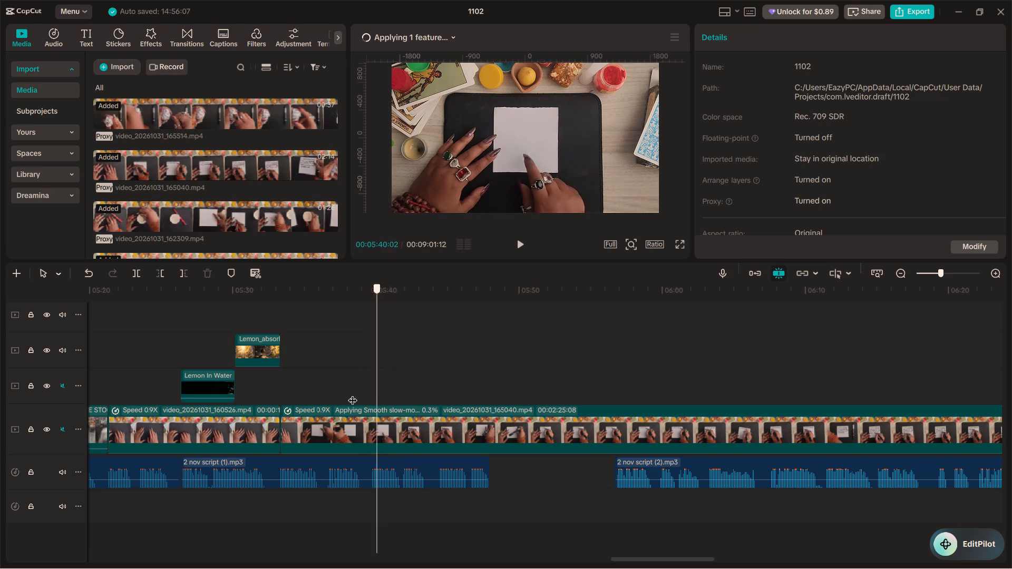
pyautogui.moveTo(353, 394); pyautogui.dragTo(318, 395)
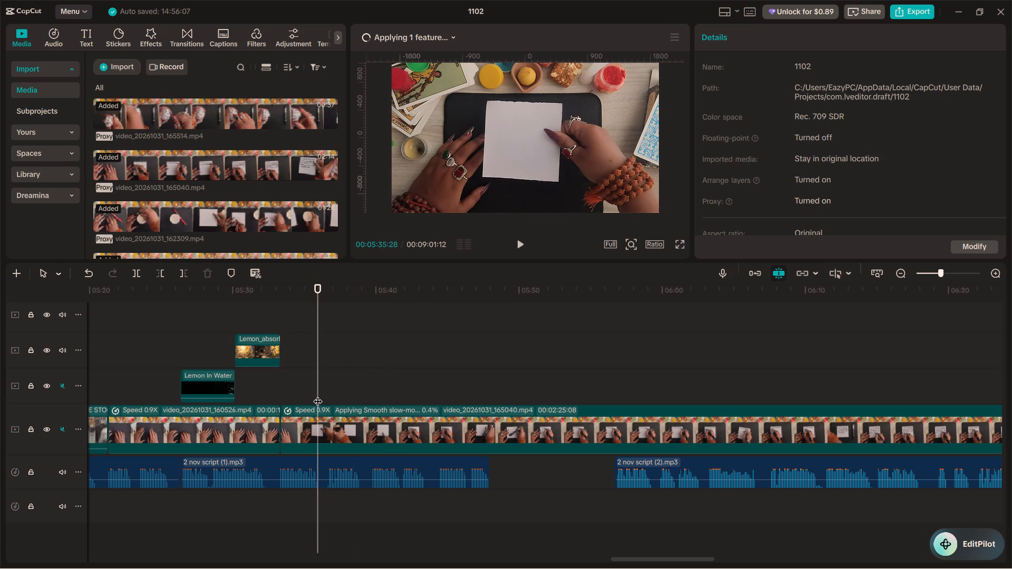
pyautogui.press('space')
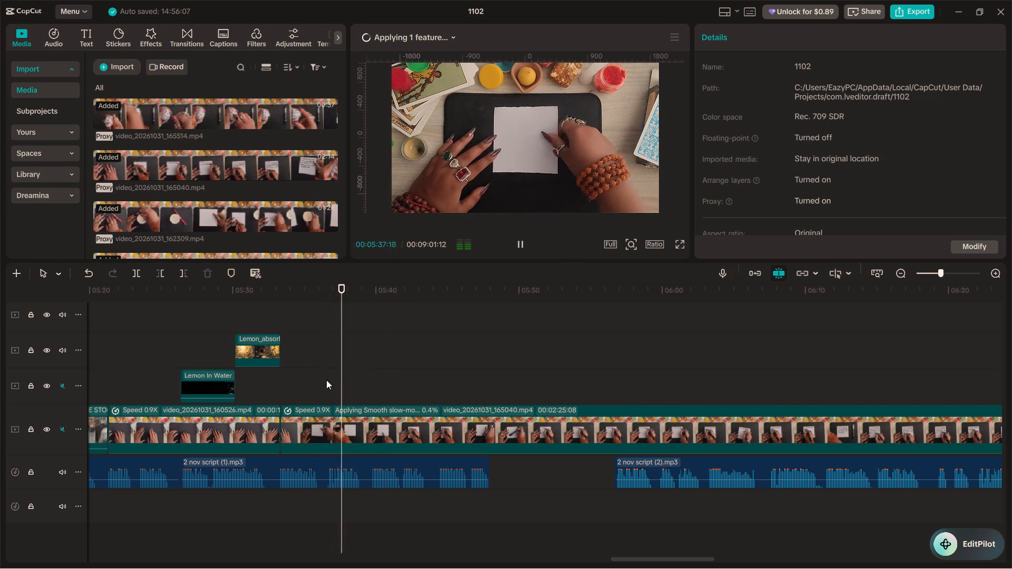
pyautogui.press('space')
pyautogui.moveTo(349, 392); pyautogui.dragTo(281, 389)
pyautogui.press('space')
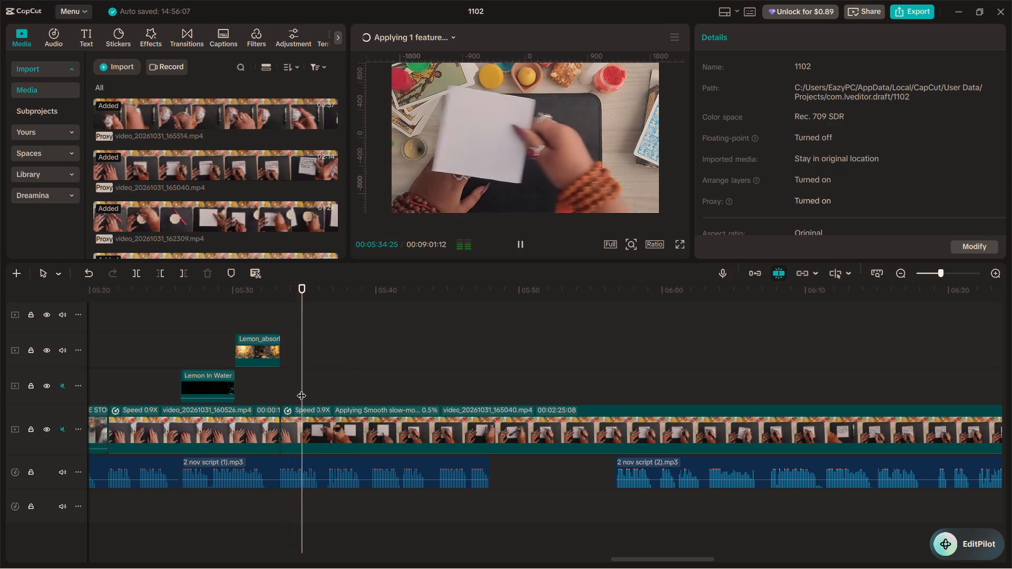
pyautogui.press('space')
pyautogui.press('space')
pyautogui.press('space')
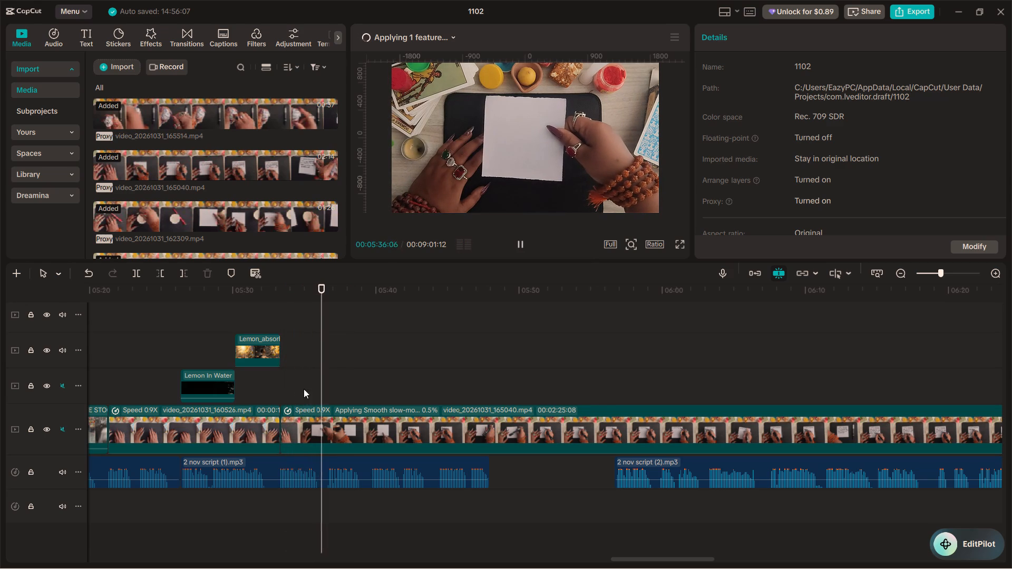
pyautogui.press('space')
pyautogui.press('space')
pyautogui.press('space')
pyautogui.press('space')
# Split the video_20261031_165040.mp4 clip at 05:36:14, while the hand is still on the placed paper.
pyautogui.moveTo(338, 389); pyautogui.dragTo(325, 389)
pyautogui.click(331, 418)
pyautogui.hotkey('ctrl', 'b')
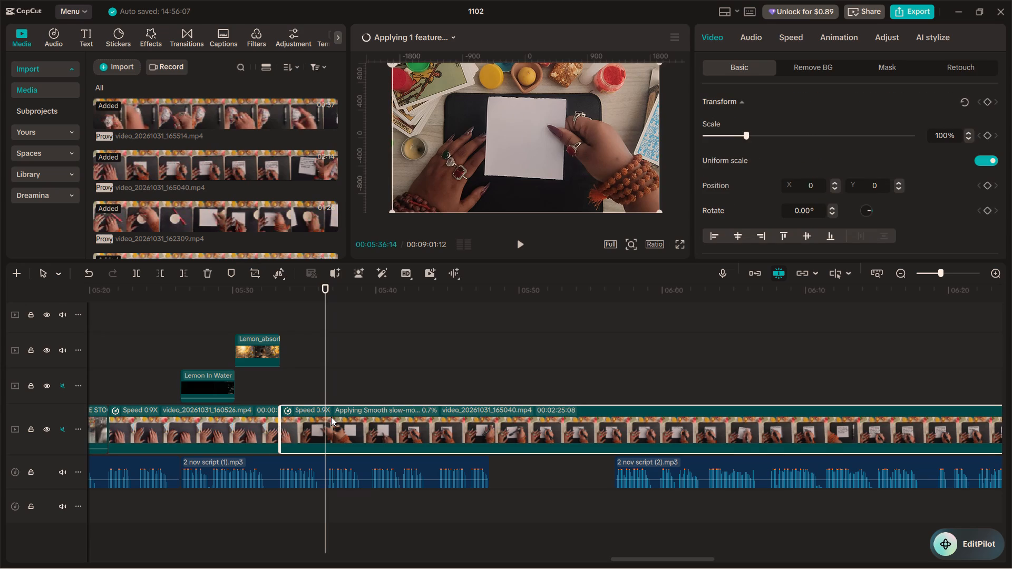
# Split the video_20261031_165040.mp4 clip again at 05:44:18, where the pen is held over the paper, and delete the segment between the two cuts.
pyautogui.moveTo(327, 389); pyautogui.dragTo(373, 387)
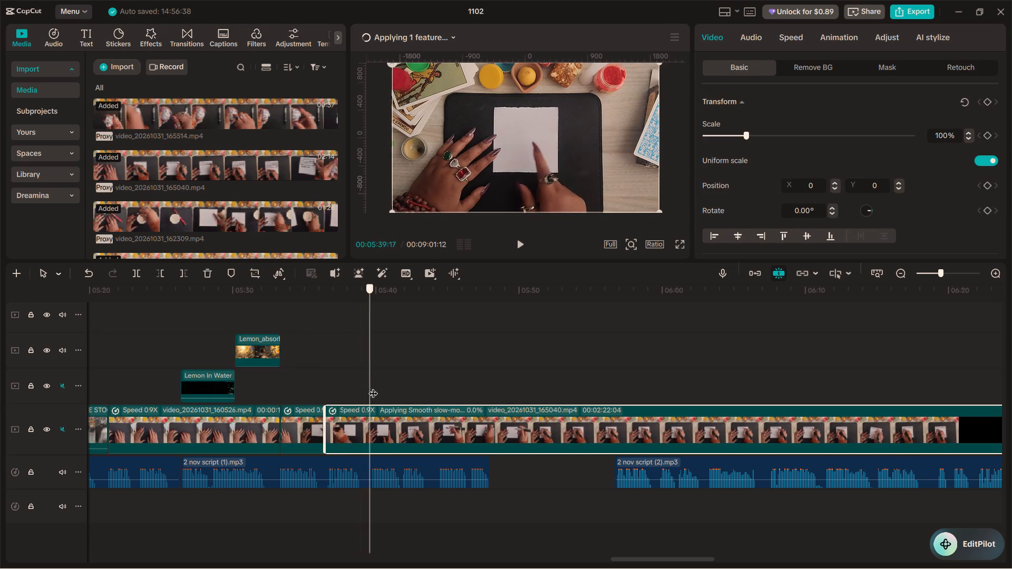
pyautogui.moveTo(373, 387); pyautogui.dragTo(398, 389)
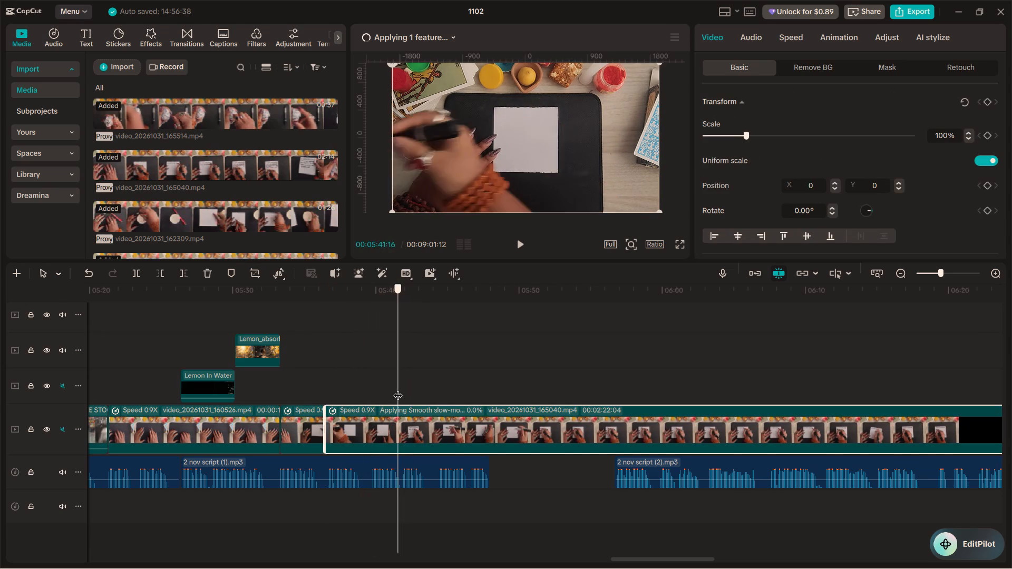
pyautogui.moveTo(398, 389); pyautogui.dragTo(436, 393)
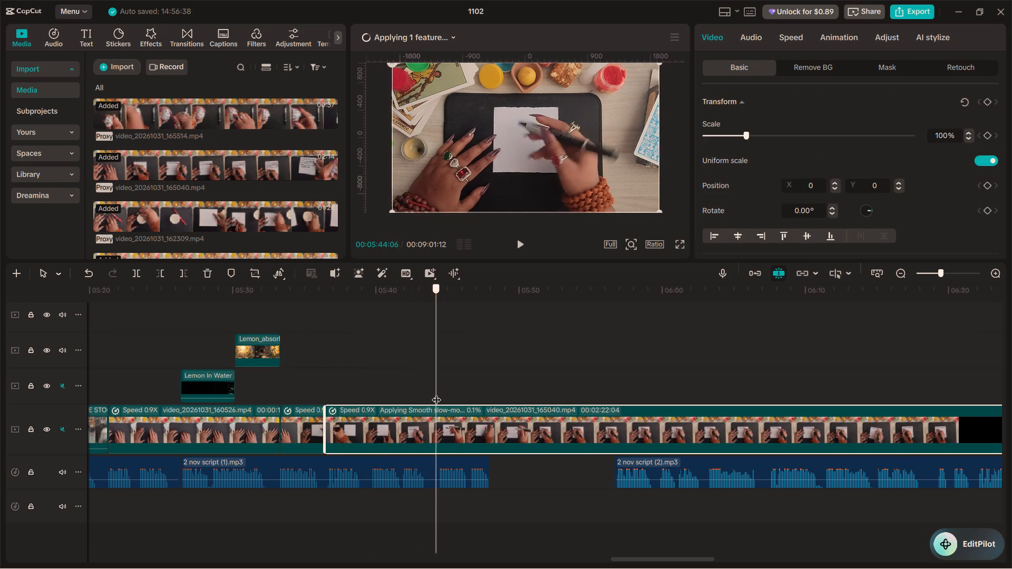
pyautogui.moveTo(436, 393); pyautogui.dragTo(453, 395)
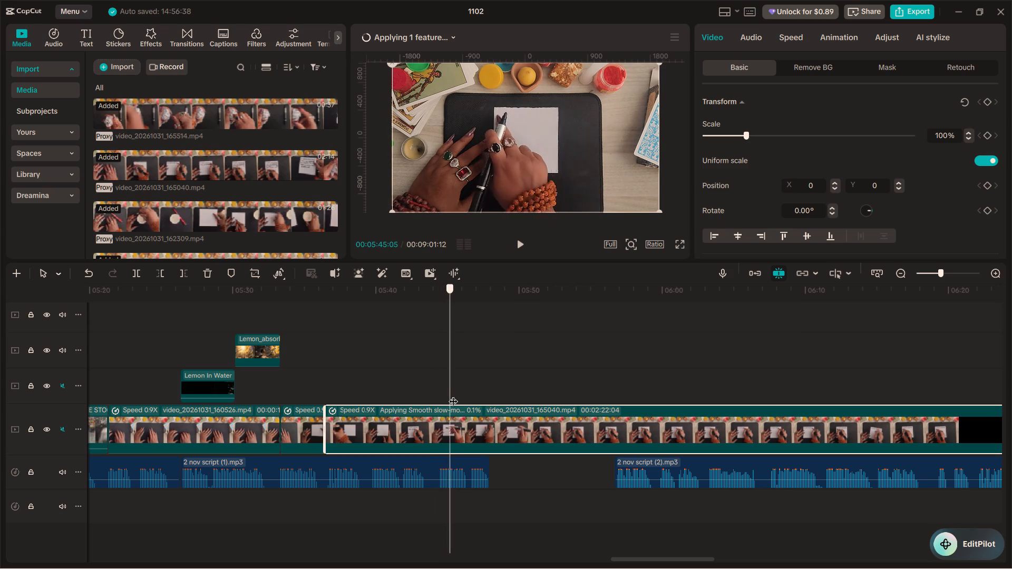
pyautogui.moveTo(453, 395); pyautogui.dragTo(456, 397)
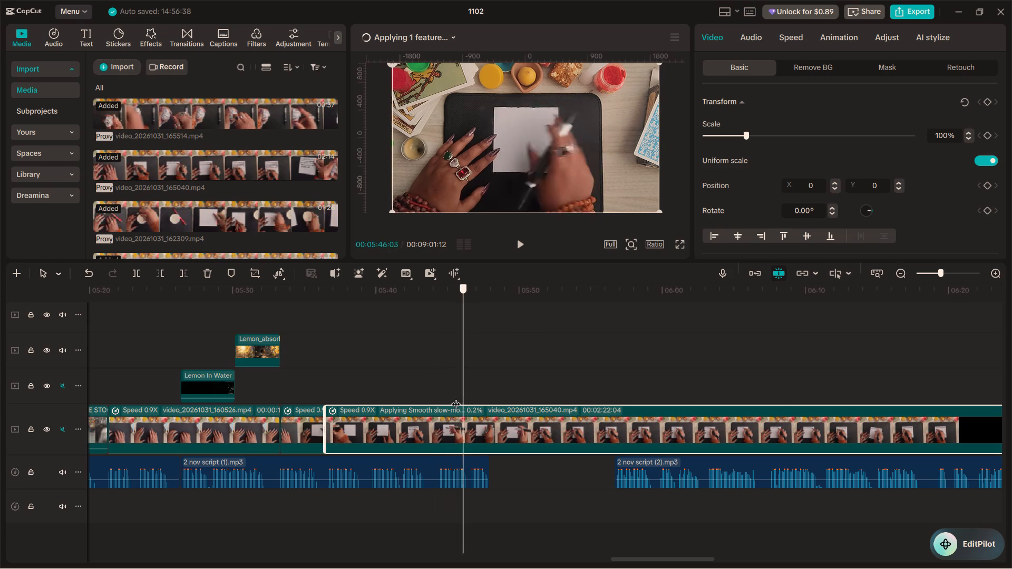
pyautogui.moveTo(456, 397); pyautogui.dragTo(439, 397)
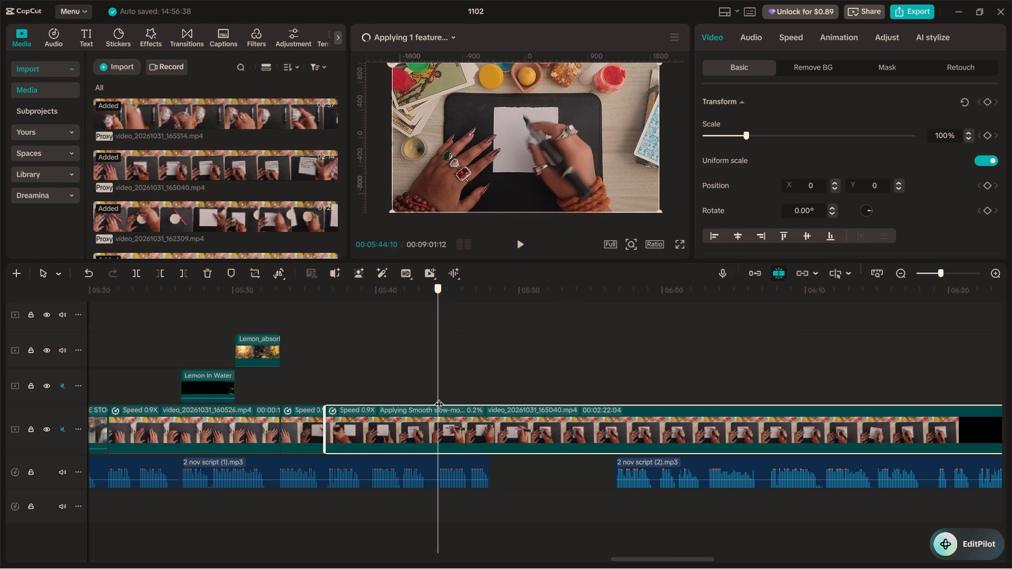
pyautogui.moveTo(439, 397); pyautogui.dragTo(442, 397)
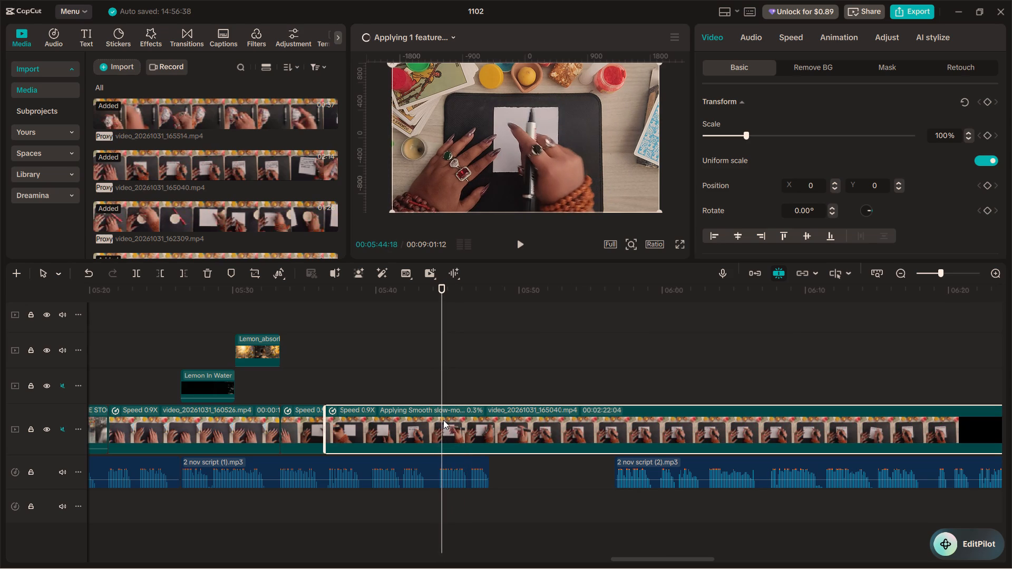
pyautogui.hotkey('ctrl', 'b')
pyautogui.click(425, 431)
pyautogui.press('BackSpace')
# Move the remaining video_20261031_165040.mp4 clip back to 05:36:14 to close the gap, and play across the join to check it.
pyautogui.moveTo(484, 425); pyautogui.dragTo(370, 422)
pyautogui.click(316, 387)
pyautogui.press('space')
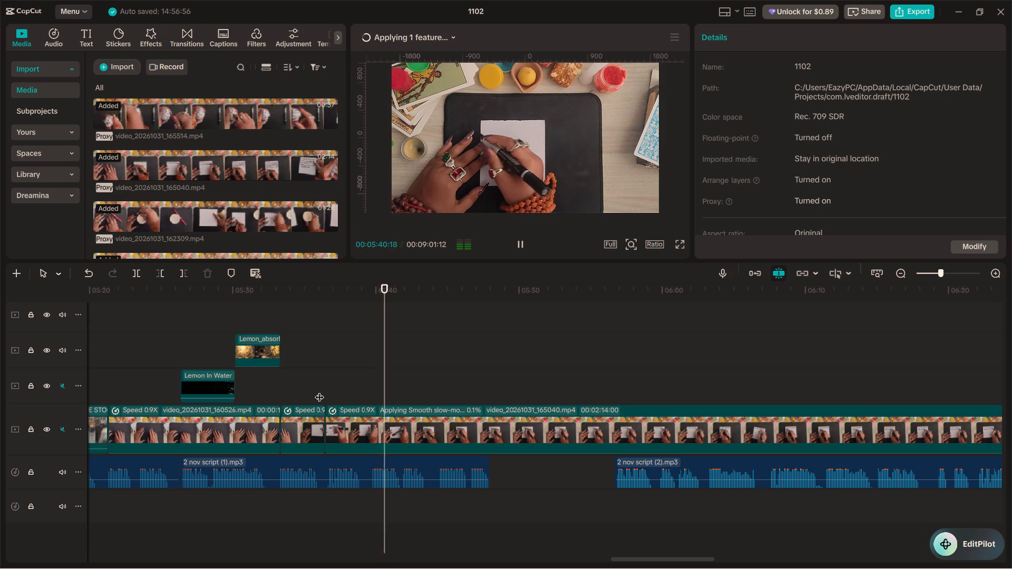
pyautogui.press('space')
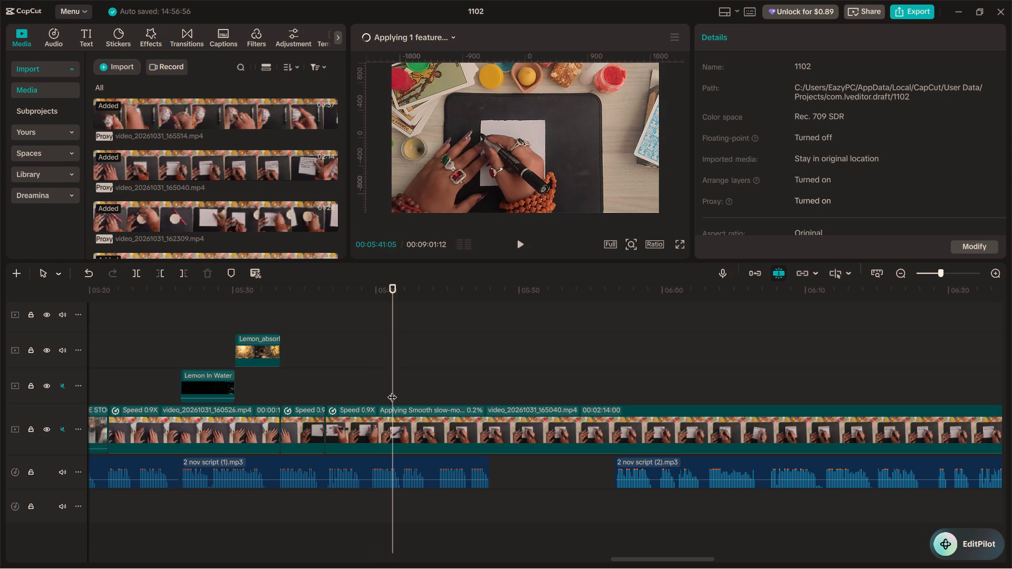
pyautogui.moveTo(392, 390); pyautogui.dragTo(327, 387)
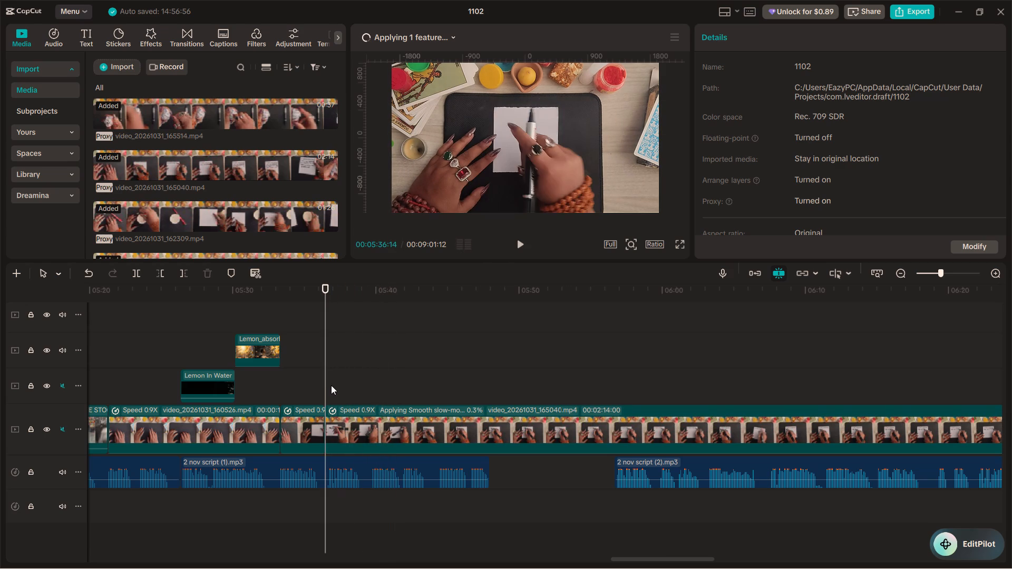
pyautogui.press('space')
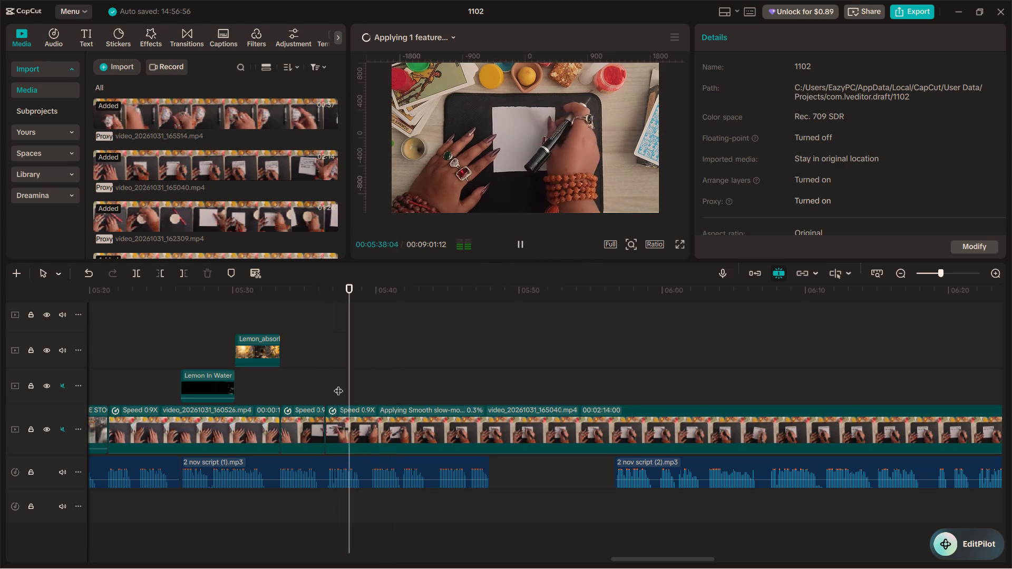
pyautogui.press('space')
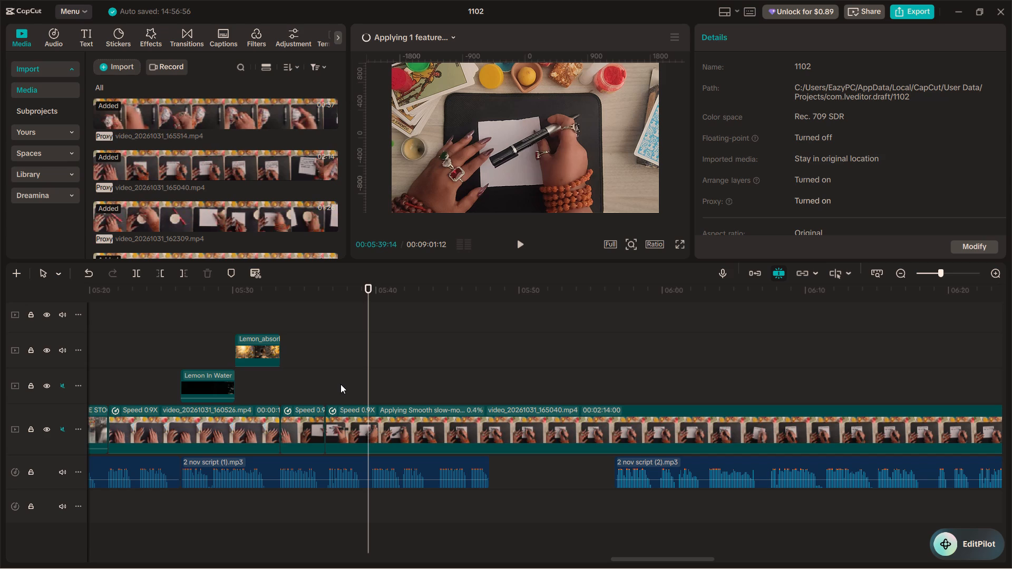
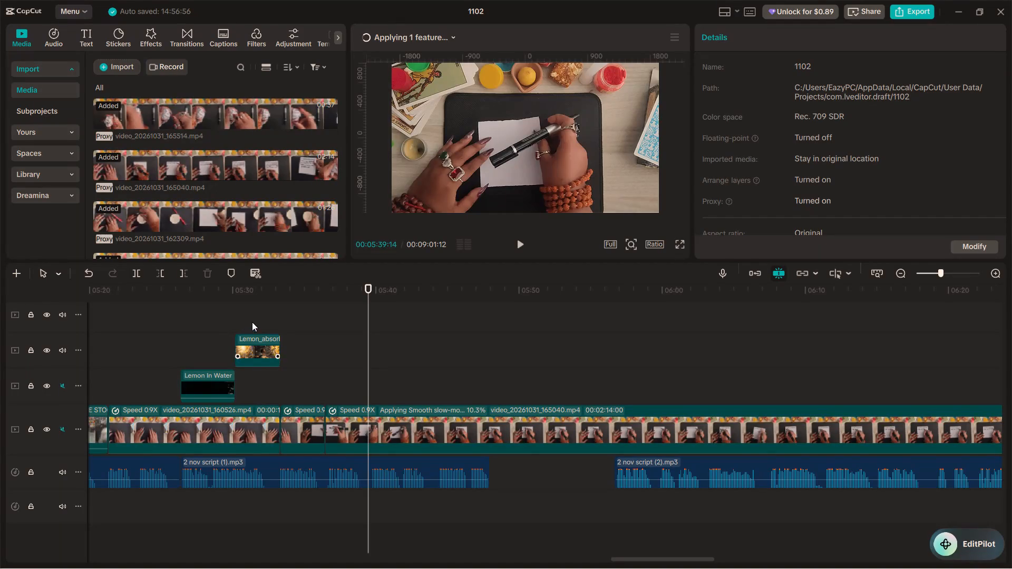
# Split the 2 nov script (1).mp3 narration at 05:39:13 and move the part after the cut to start at about 05:42.
pyautogui.click(238, 319)
pyautogui.press('space')
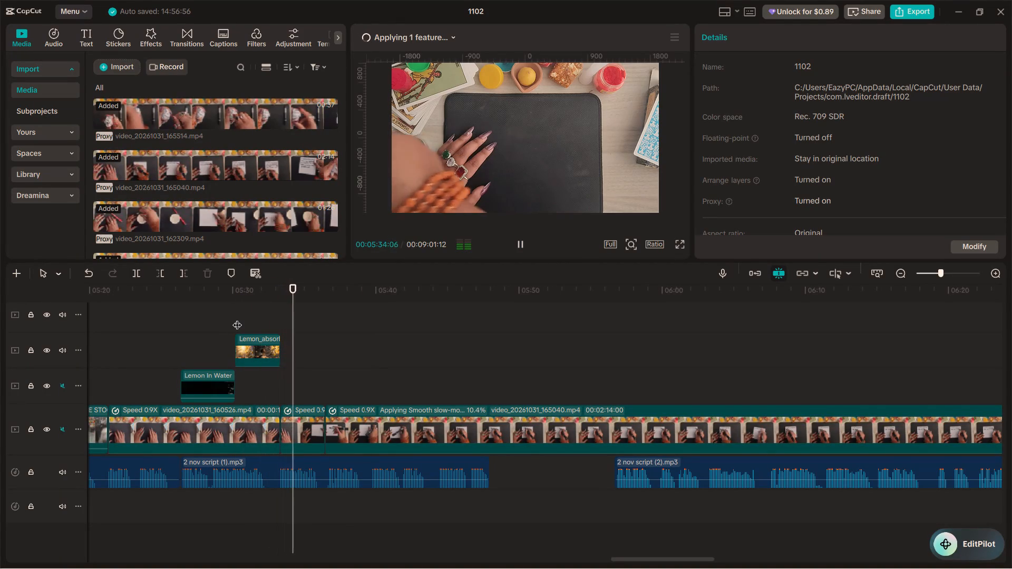
pyautogui.click(246, 313)
pyautogui.press('space')
pyautogui.press('space')
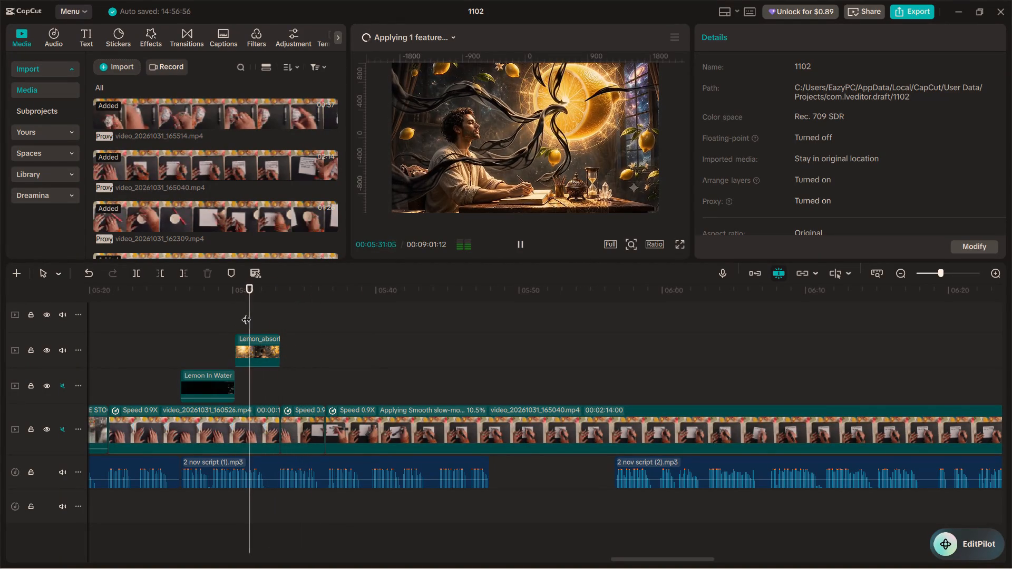
pyautogui.press('space')
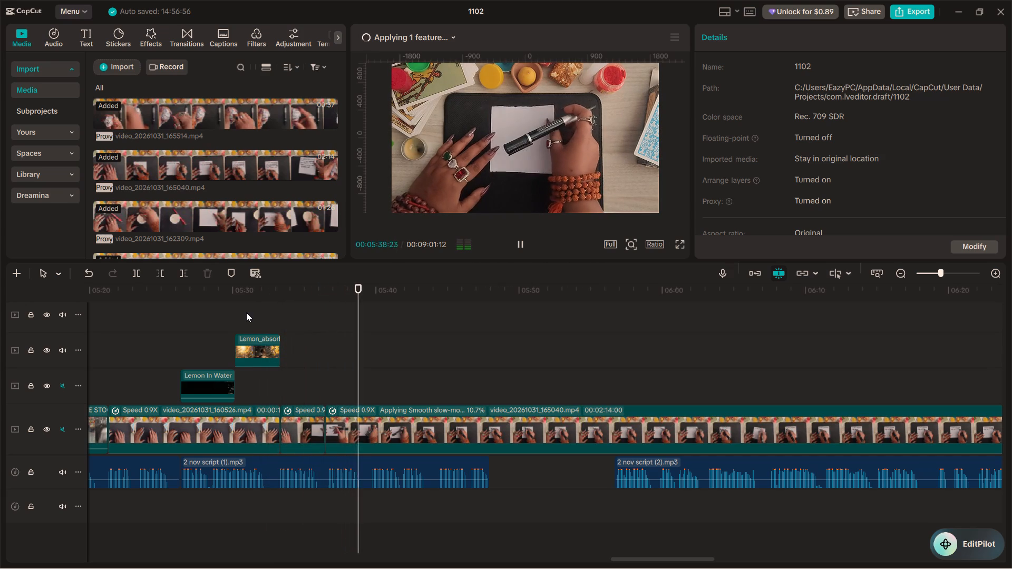
pyautogui.press('space')
pyautogui.click(366, 468)
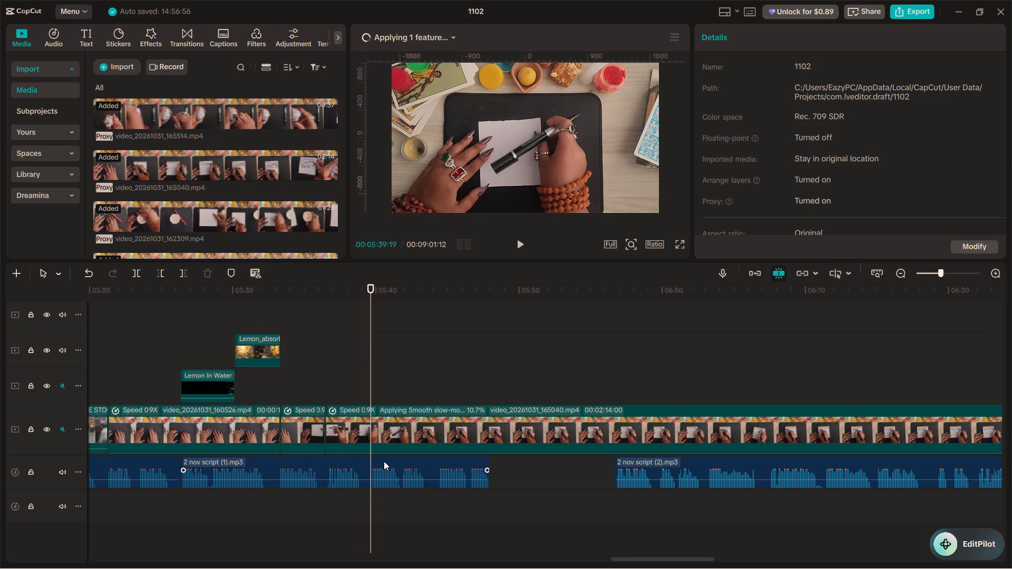
pyautogui.click(370, 388)
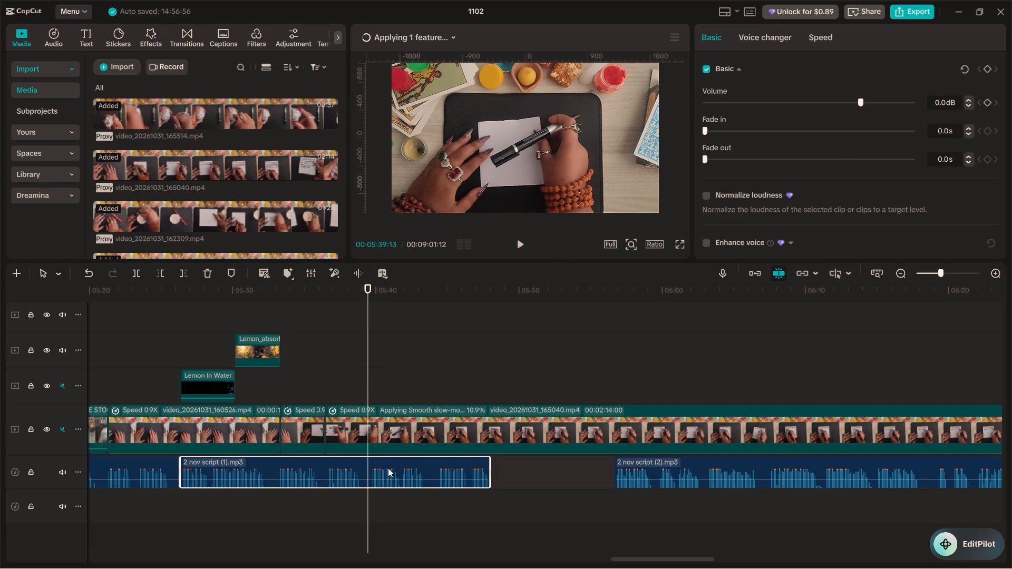
pyautogui.hotkey('ctrl', 'b')
pyautogui.moveTo(393, 470); pyautogui.dragTo(438, 469)
pyautogui.press('space')
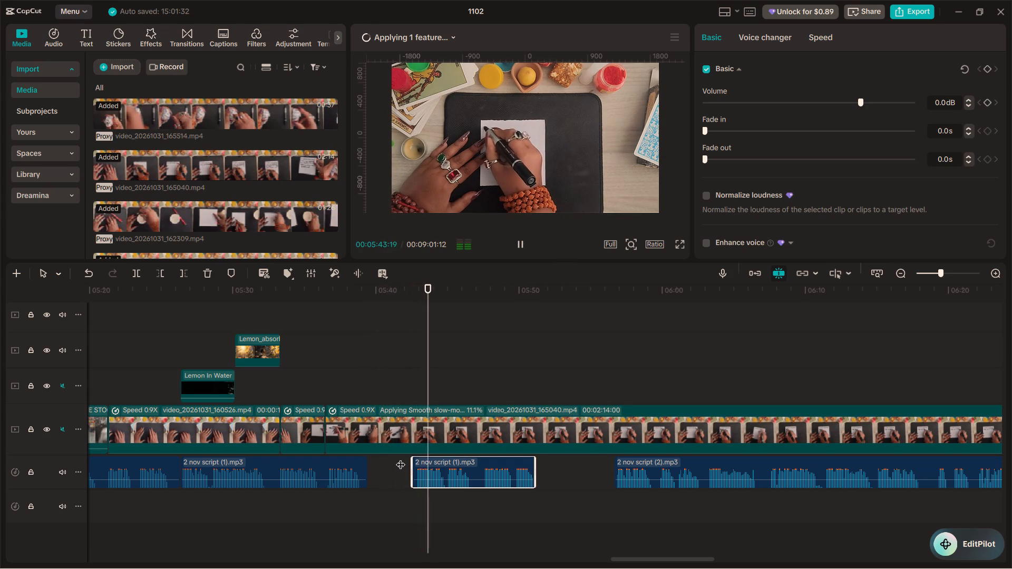
pyautogui.press('space')
pyautogui.moveTo(439, 468); pyautogui.dragTo(431, 467)
# Play the paper and pen footage against the shifted narration and split the video_20261031_165040.mp4 clip at 05:40:15, as the pen approaches the paper.
pyautogui.click(362, 385)
pyautogui.press('space')
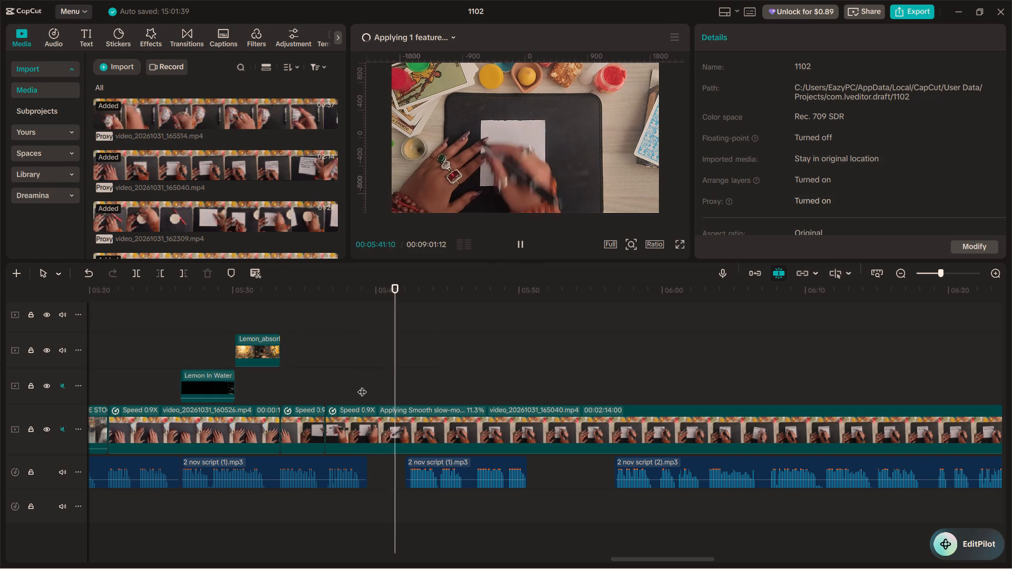
pyautogui.press('space')
pyautogui.press('space')
pyautogui.press('space')
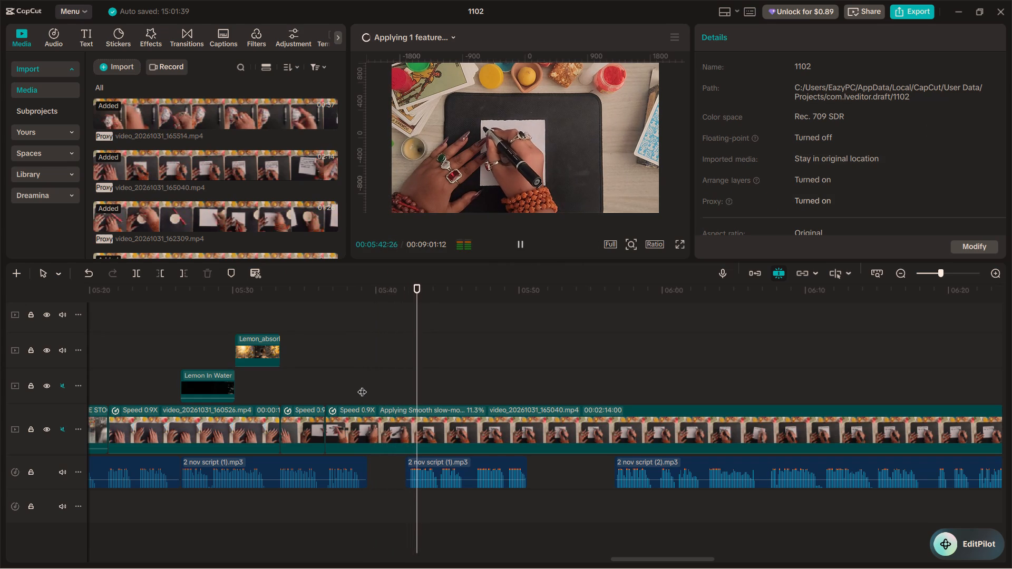
pyautogui.click(320, 382)
pyautogui.press('space')
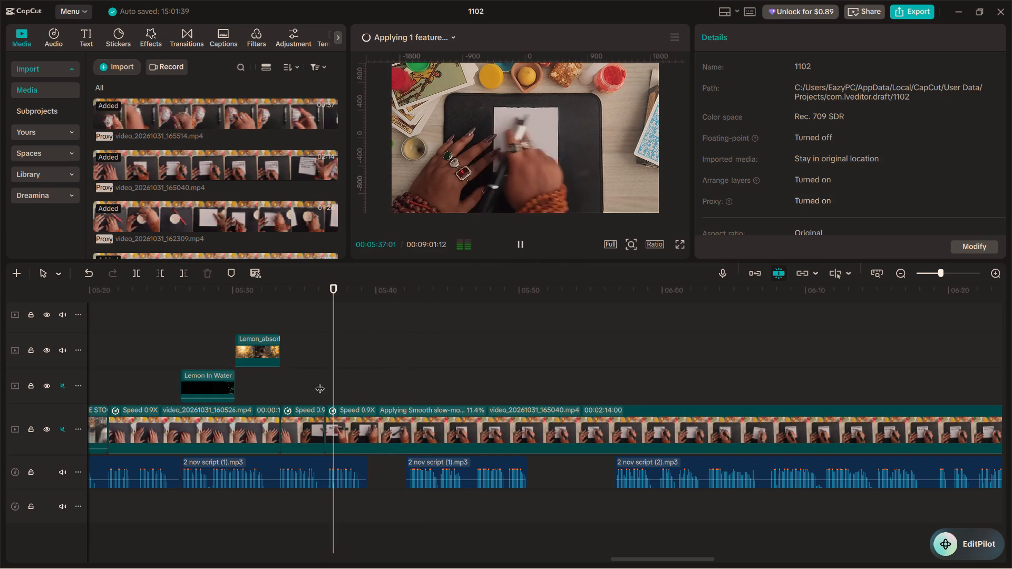
pyautogui.press('space')
pyautogui.press('space')
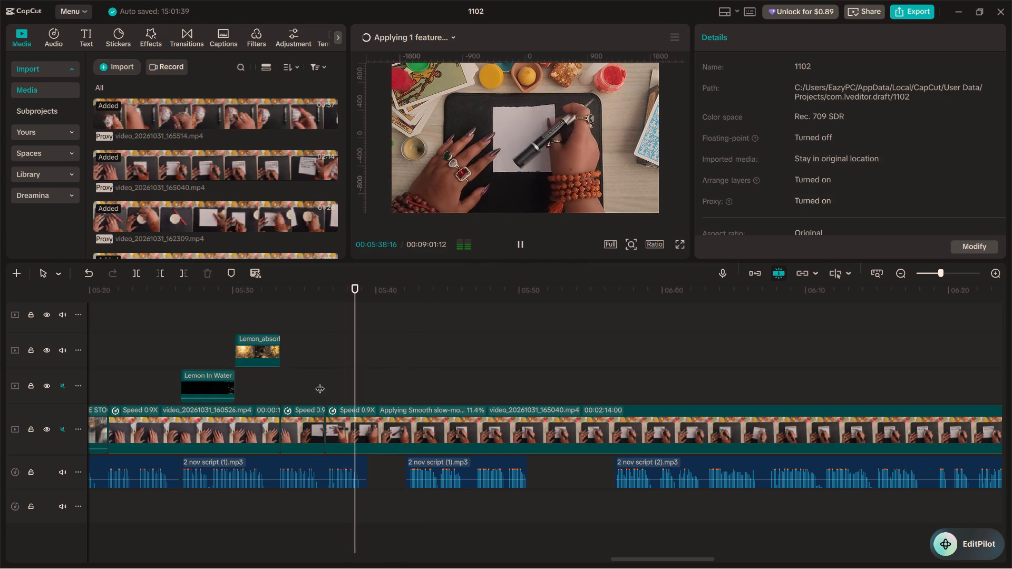
pyautogui.press('space')
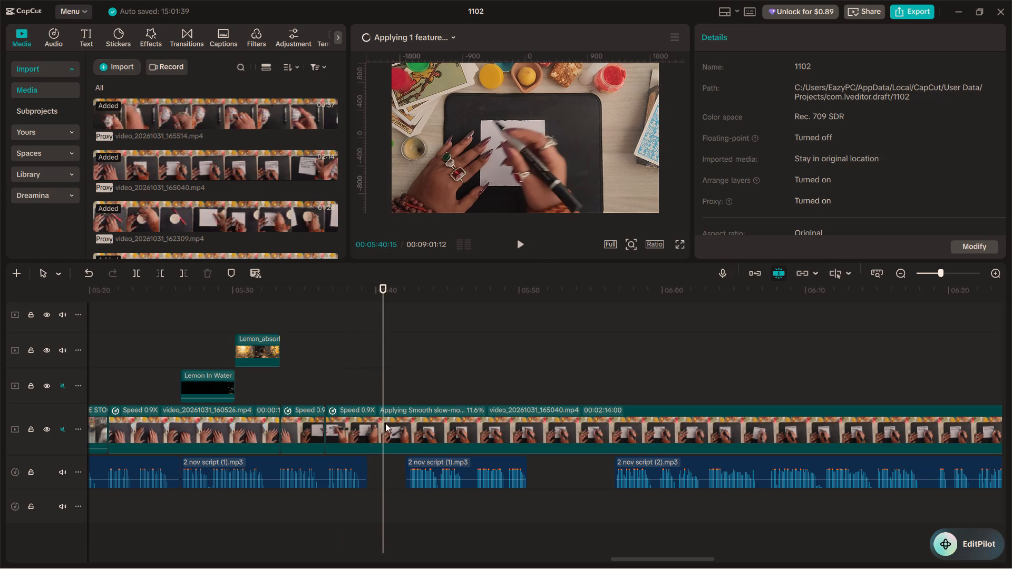
pyautogui.click(402, 434)
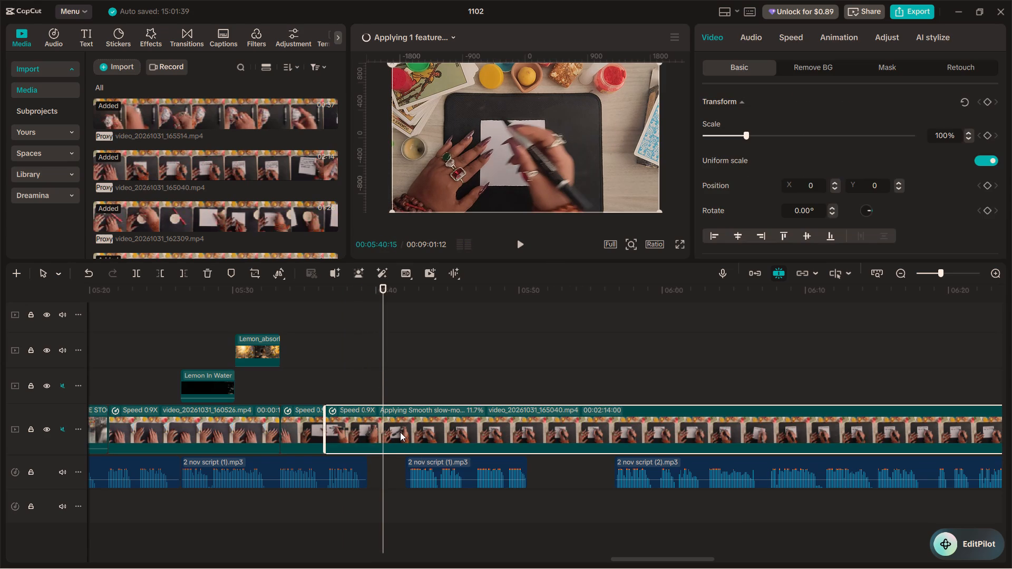
pyautogui.hotkey('ctrl', 'b')
# Split the video_20261031_165040.mp4 clip again at 05:43:05, with the pen on the paper, and delete the segment between the two cuts.
pyautogui.moveTo(384, 384); pyautogui.dragTo(386, 382)
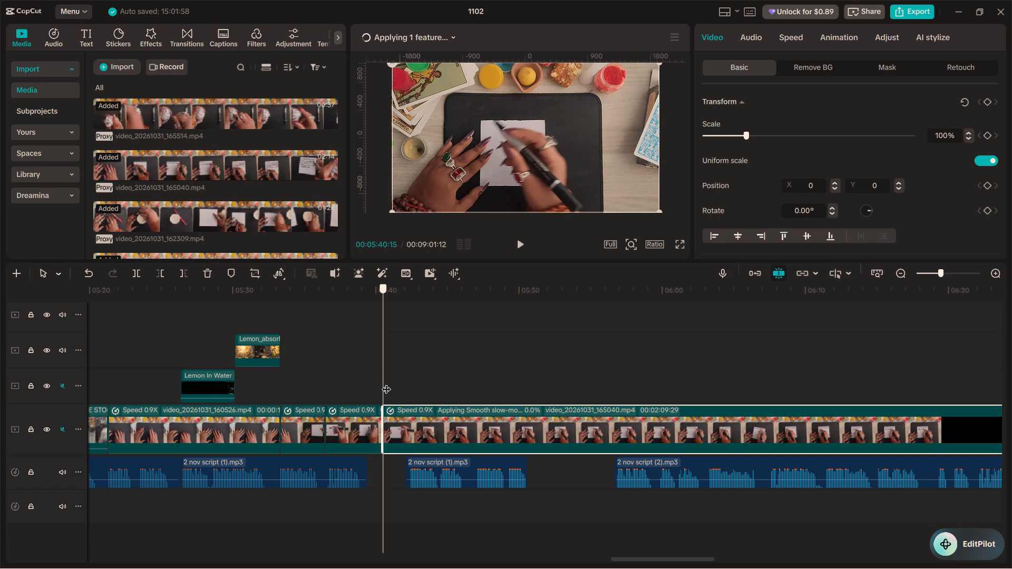
pyautogui.moveTo(386, 382); pyautogui.dragTo(410, 392)
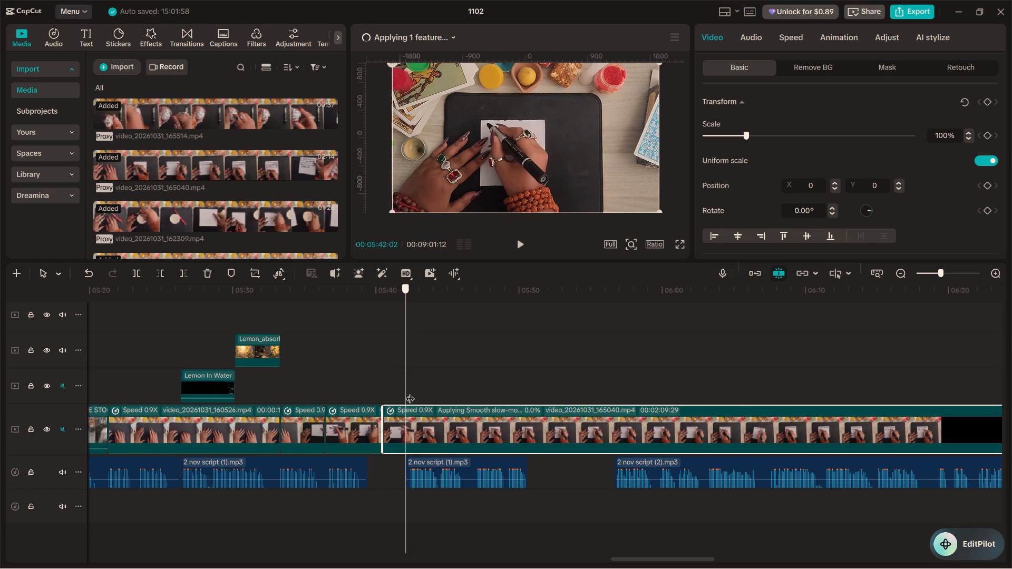
pyautogui.moveTo(410, 392); pyautogui.dragTo(413, 394)
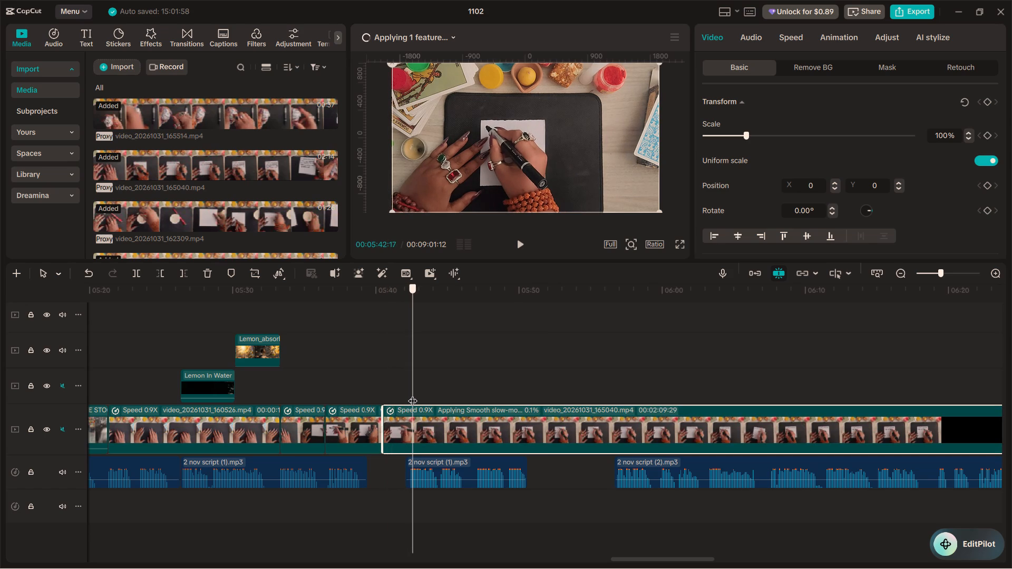
pyautogui.moveTo(413, 394); pyautogui.dragTo(411, 394)
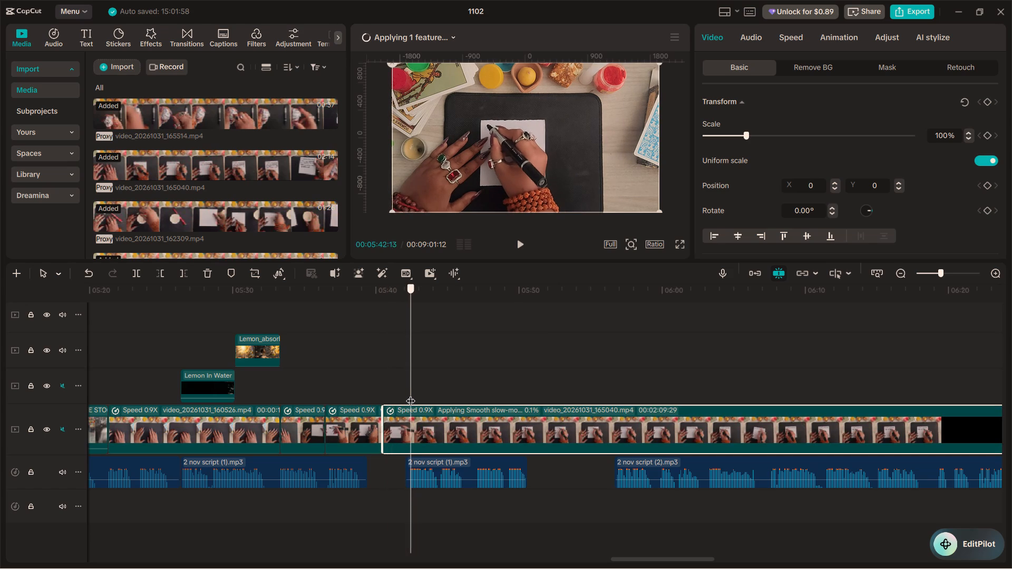
pyautogui.moveTo(411, 394); pyautogui.dragTo(423, 400)
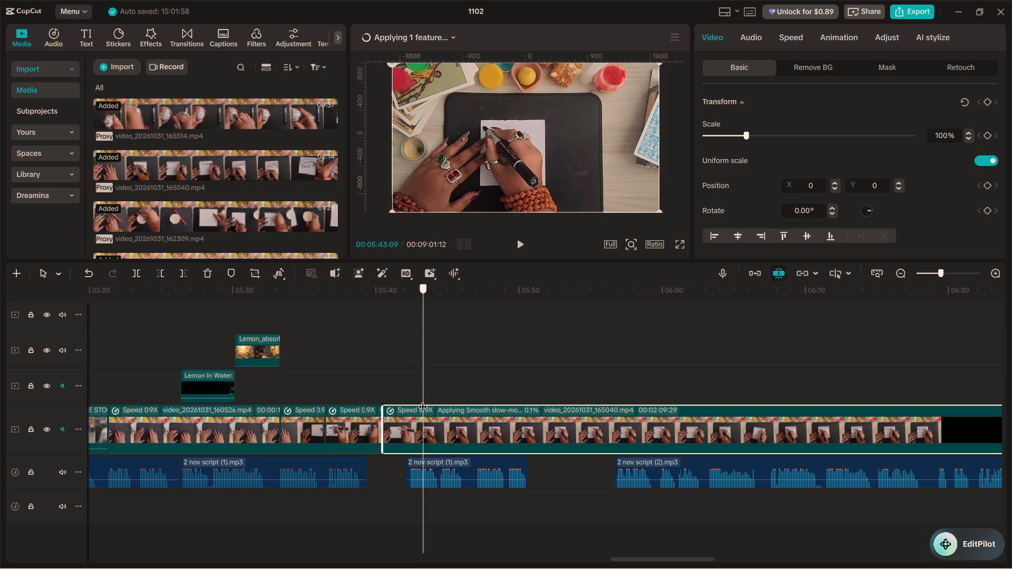
pyautogui.moveTo(423, 400); pyautogui.dragTo(421, 399)
pyautogui.hotkey('ctrl', 'b')
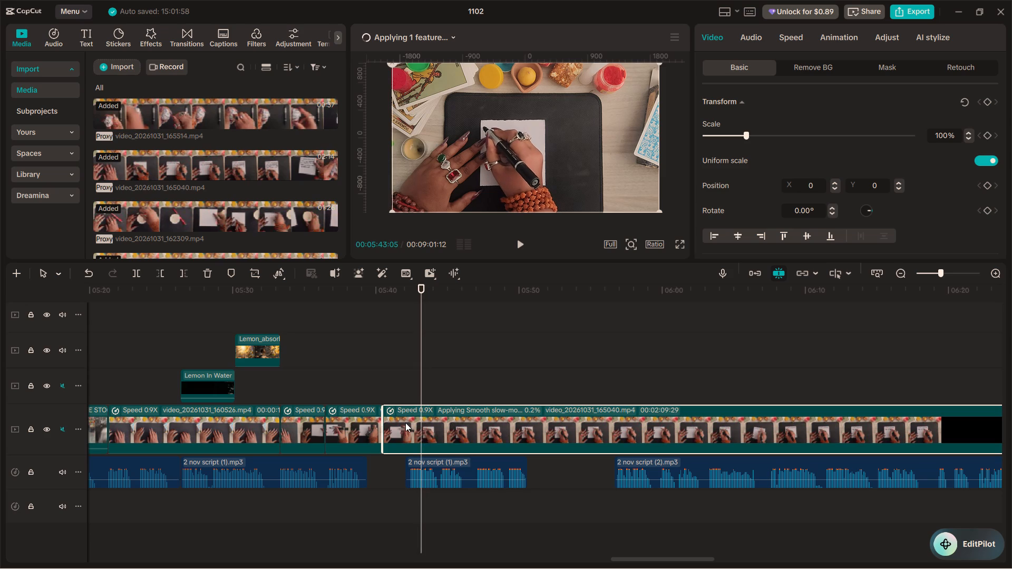
pyautogui.click(405, 423)
pyautogui.press('BackSpace')
# Move the remaining video_20261031_165040.mp4 clip back to 05:40:15 to close the gap, and play across the join.
pyautogui.moveTo(452, 431); pyautogui.dragTo(412, 434)
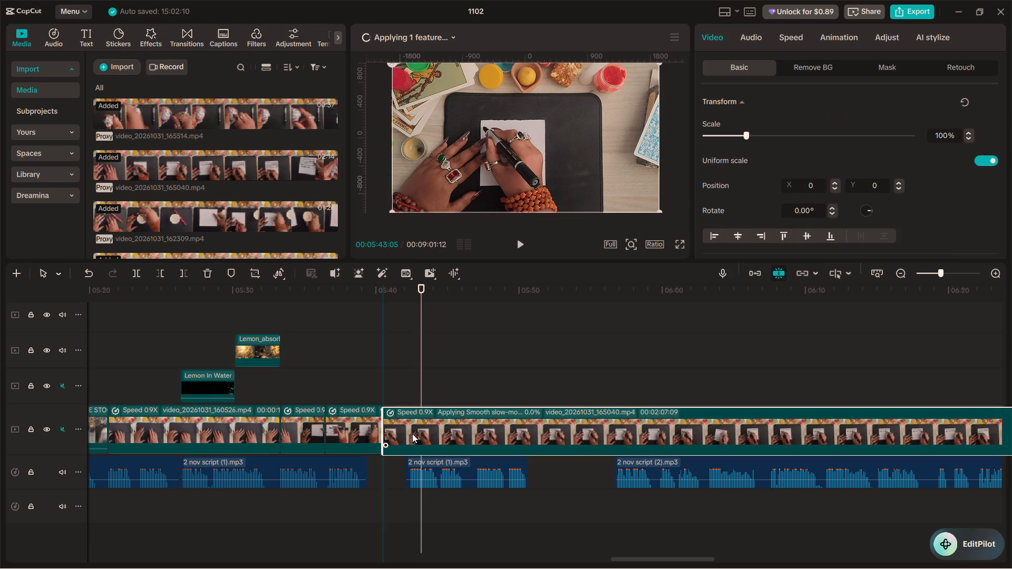
pyautogui.moveTo(412, 434); pyautogui.dragTo(414, 434)
pyautogui.click(367, 395)
pyautogui.press('space')
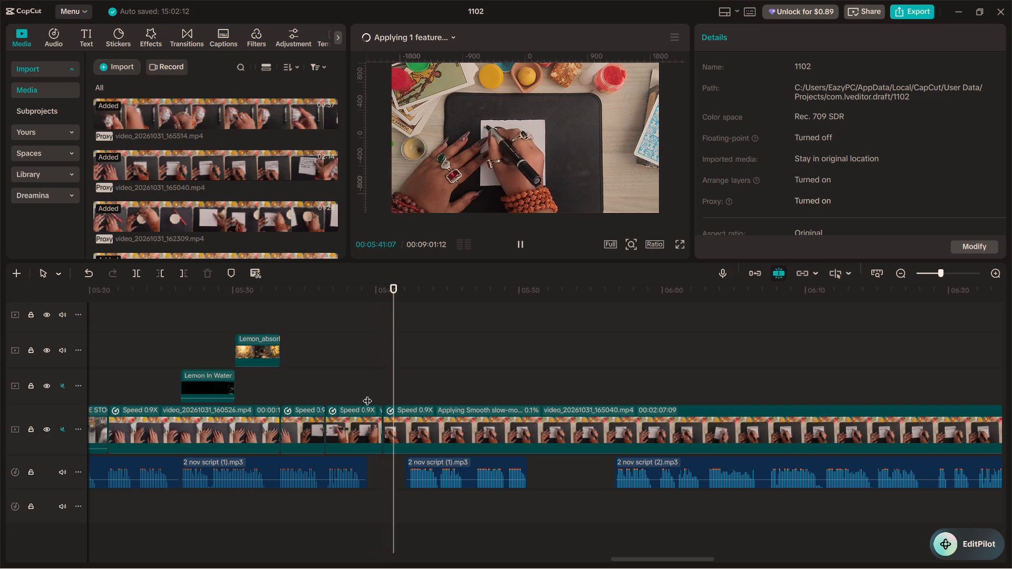
pyautogui.press('space')
# Move the last 2 nov script (1).mp3 segment earlier to start at the 05:40:15 video cut, and play it against the writing footage.
pyautogui.moveTo(441, 463); pyautogui.dragTo(419, 465)
pyautogui.click(367, 395)
pyautogui.press('space')
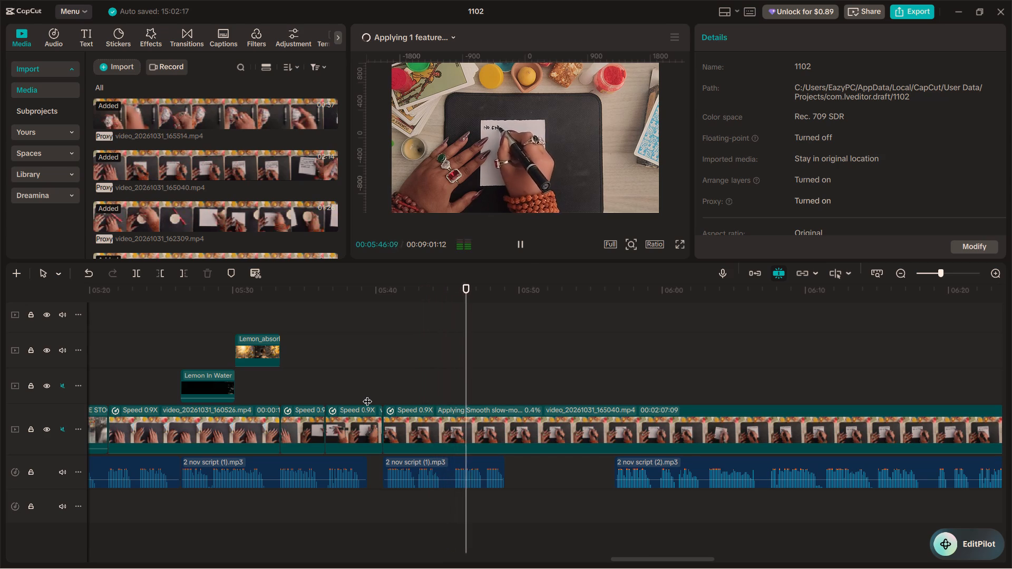
pyautogui.press('space')
# Scrub ahead through the writing footage in the last video_20261031_165040.mp4 clip to about 06:06, and return to its start.
pyautogui.click(457, 422)
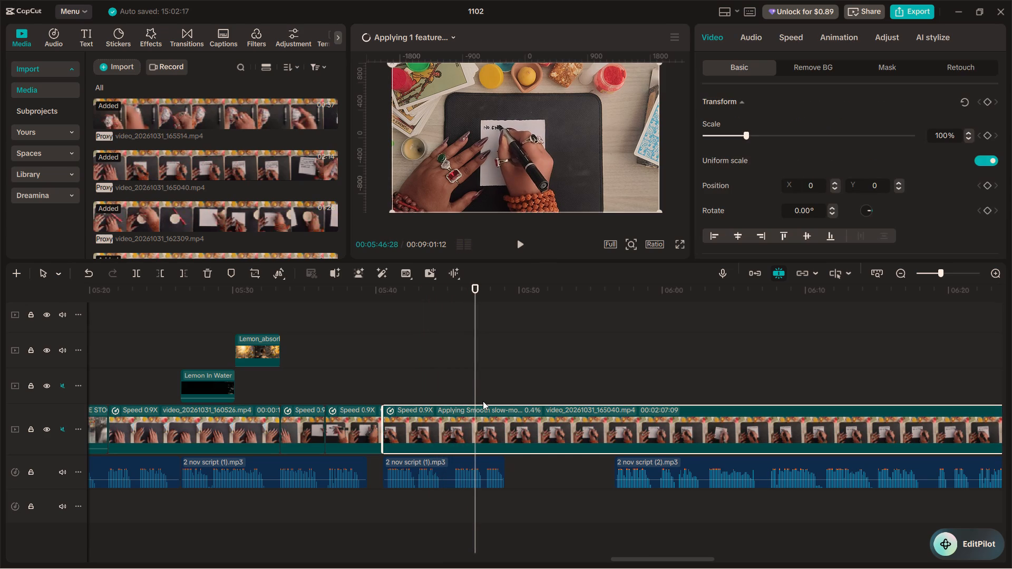
pyautogui.moveTo(475, 380); pyautogui.dragTo(605, 364)
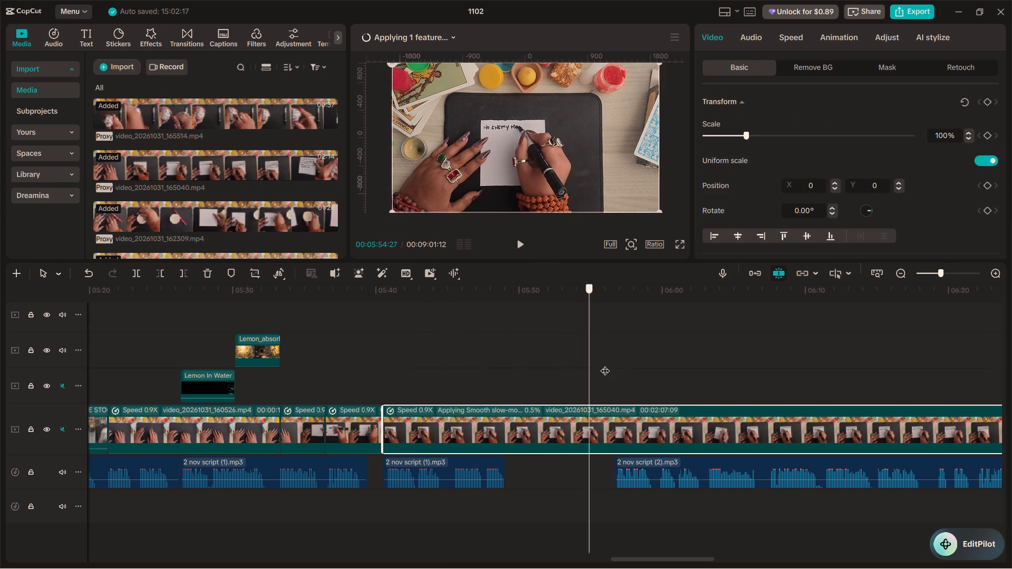
pyautogui.moveTo(605, 364); pyautogui.dragTo(734, 347)
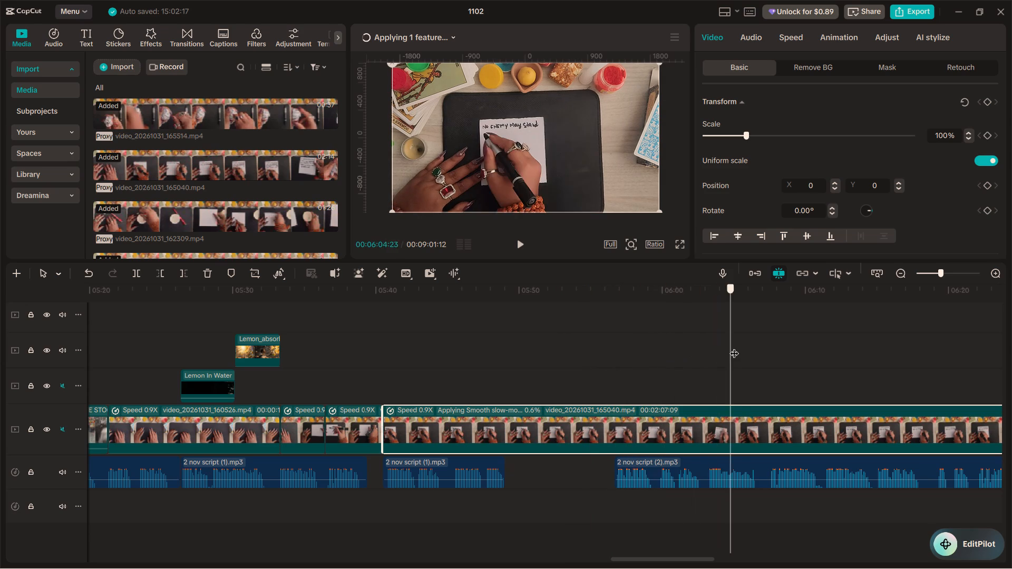
pyautogui.moveTo(734, 347); pyautogui.dragTo(707, 352)
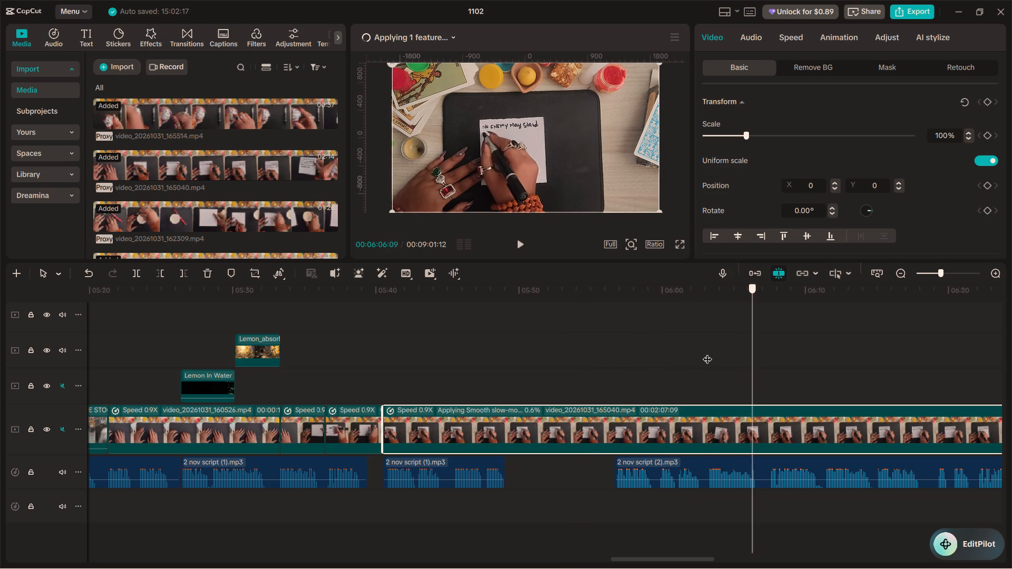
pyautogui.moveTo(707, 352); pyautogui.dragTo(400, 375)
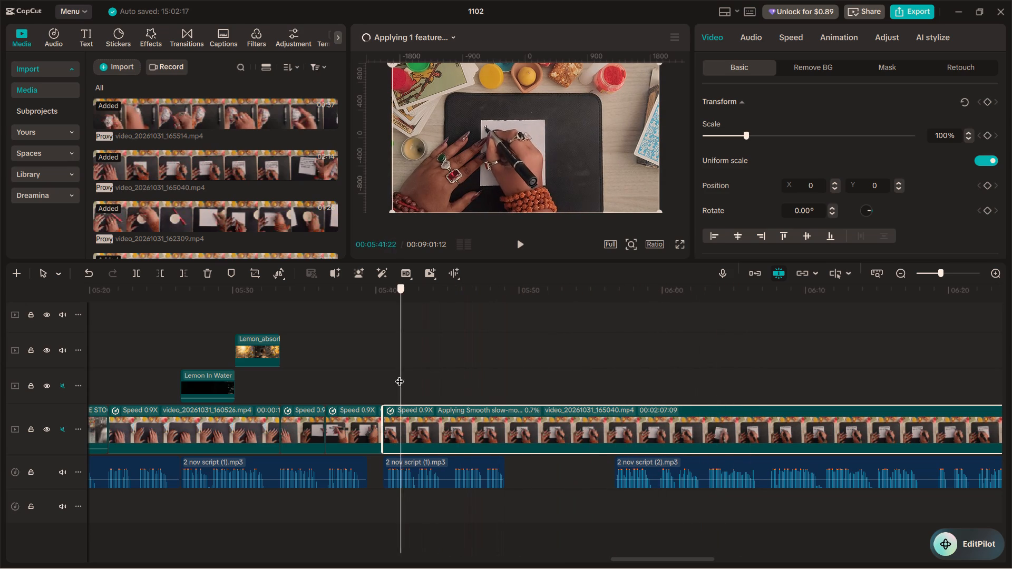
pyautogui.moveTo(400, 375); pyautogui.dragTo(386, 378)
# Split the last 2 nov script (1).mp3 segment at 05:42:27 and move the part after the cut about one second later.
pyautogui.press('space')
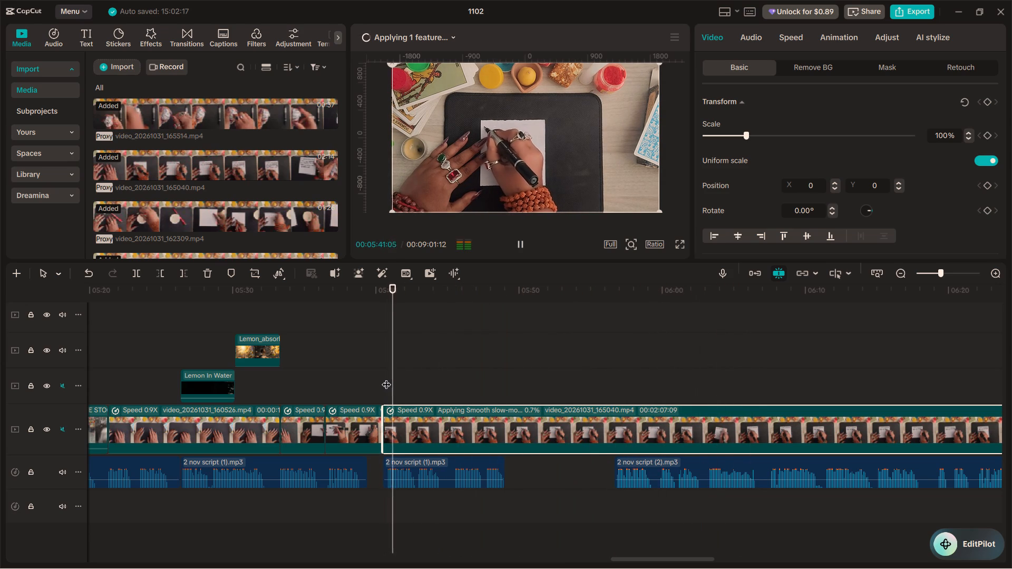
pyautogui.press('space')
pyautogui.press('space')
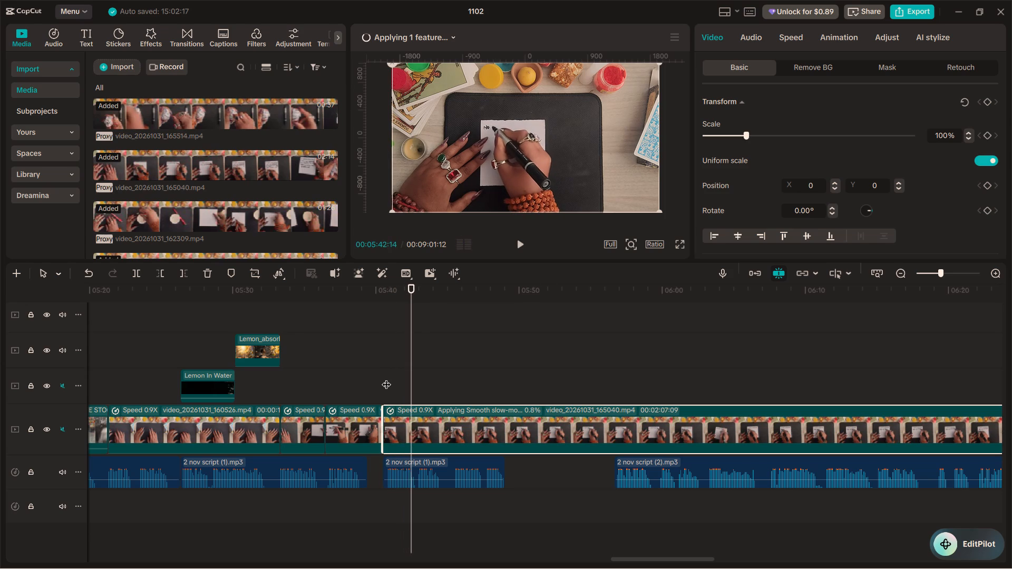
pyautogui.press('space')
pyautogui.keyDown('ctrl'); pyautogui.scroll(6, 386, 378); pyautogui.keyUp('ctrl')
pyautogui.keyDown('ctrl'); pyautogui.scroll(3, 420, 449); pyautogui.keyUp('ctrl')
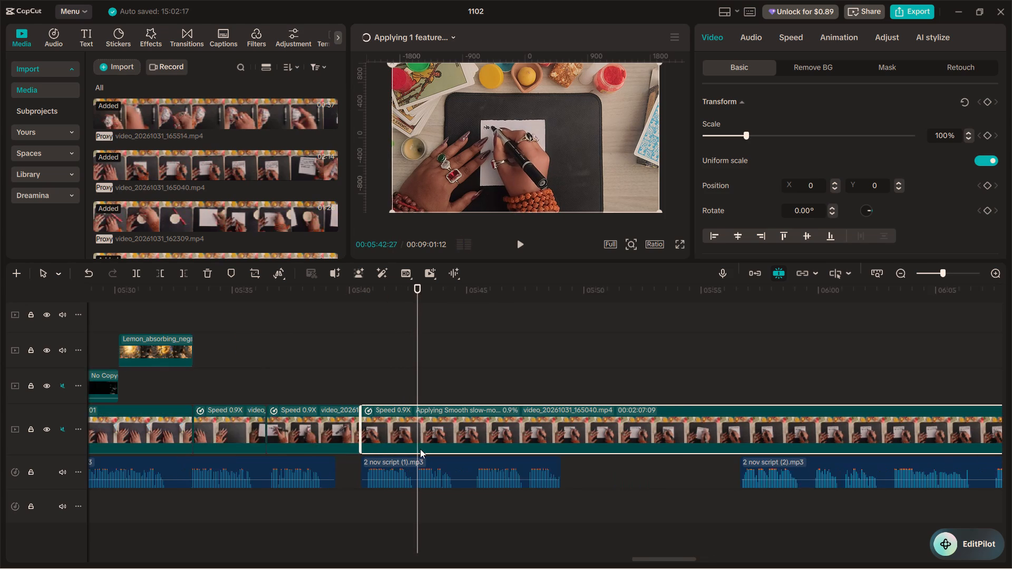
pyautogui.keyDown('ctrl'); pyautogui.scroll(4, 420, 449); pyautogui.keyUp('ctrl')
pyautogui.click(422, 474)
pyautogui.hotkey('ctrl', 'b')
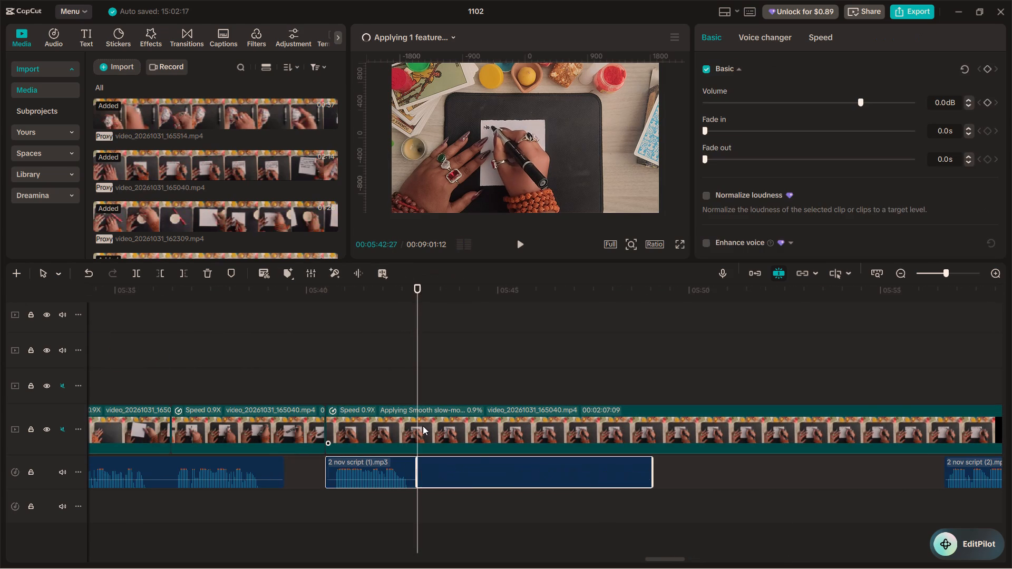
pyautogui.moveTo(458, 469); pyautogui.dragTo(472, 469)
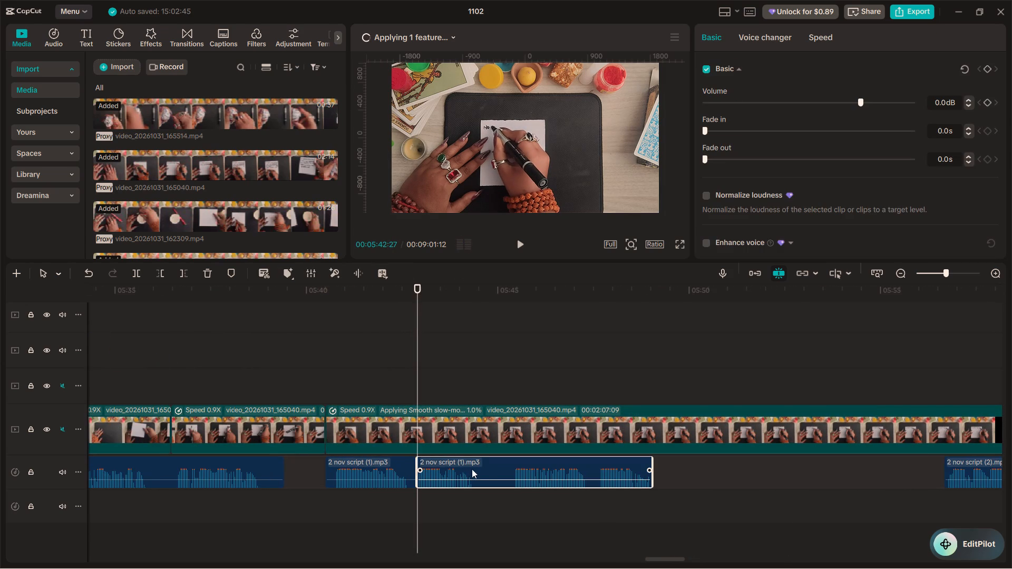
pyautogui.moveTo(472, 469); pyautogui.dragTo(490, 468)
# Split the last video_20261031_165040.mp4 clip at 07:13:28, just after the writing on the paper is finished.
pyautogui.click(434, 433)
pyautogui.keyDown('ctrl'); pyautogui.scroll(-9, 529, 397); pyautogui.keyUp('ctrl')
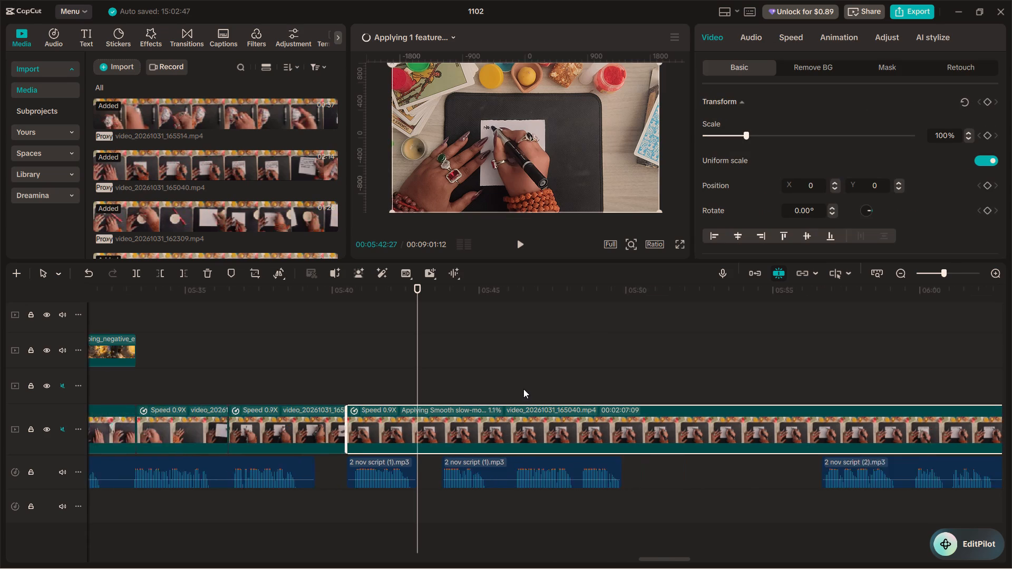
pyautogui.keyDown('ctrl'); pyautogui.scroll(-14, 523, 389); pyautogui.keyUp('ctrl')
pyautogui.moveTo(420, 373); pyautogui.dragTo(430, 373)
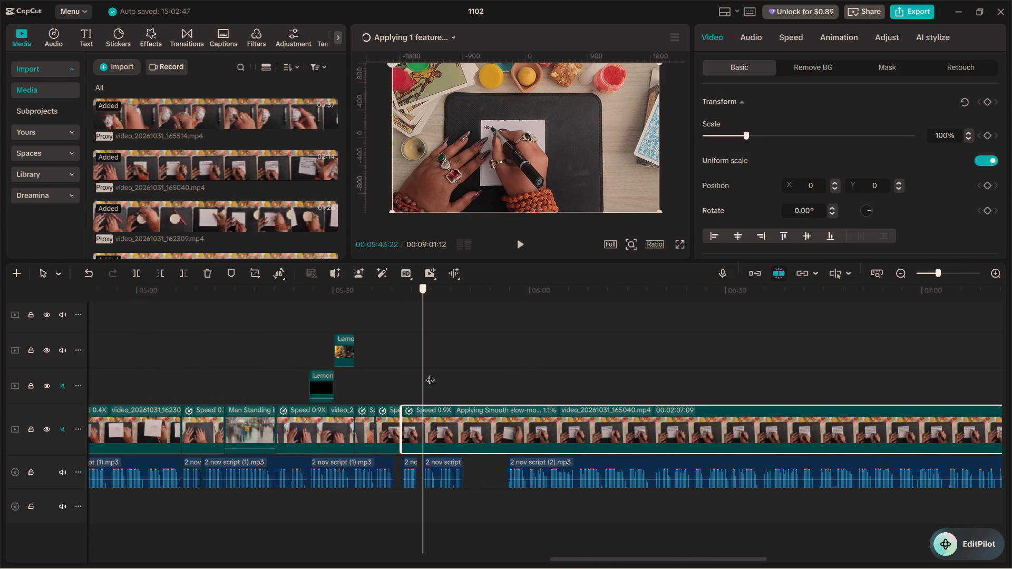
pyautogui.moveTo(430, 373); pyautogui.dragTo(708, 360)
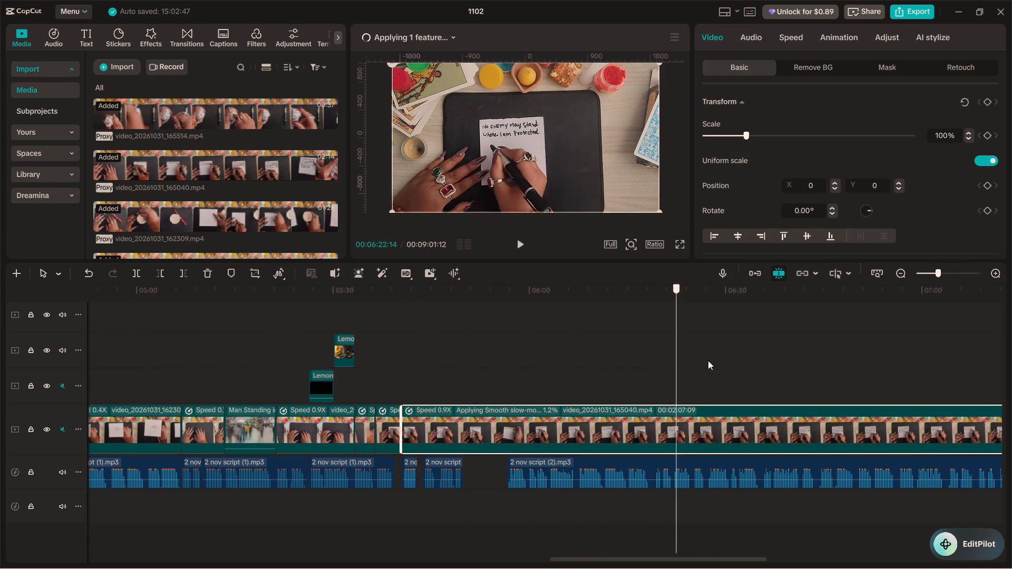
pyautogui.moveTo(708, 360); pyautogui.dragTo(907, 357)
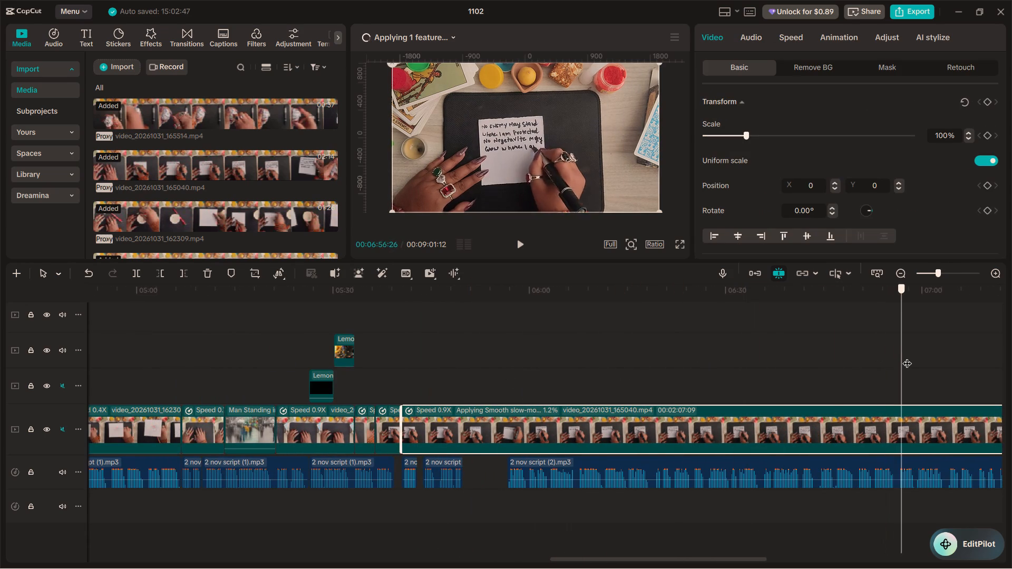
pyautogui.moveTo(907, 357); pyautogui.dragTo(983, 345)
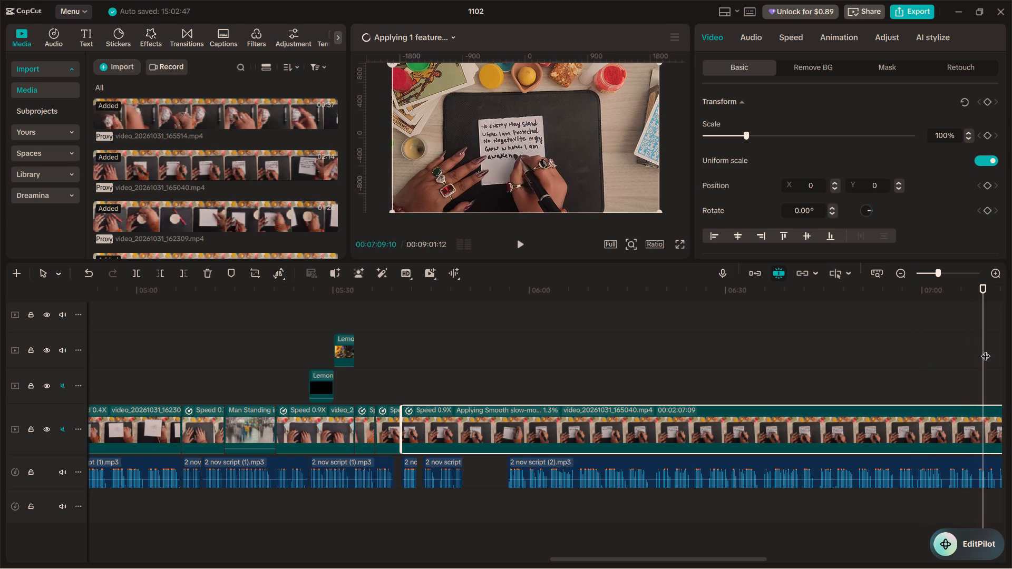
pyautogui.click(992, 352)
pyautogui.keyDown('alt'); pyautogui.scroll(-5, 800, 376); pyautogui.keyUp('alt')
pyautogui.keyDown('alt'); pyautogui.scroll(-1, 610, 399); pyautogui.keyUp('alt')
pyautogui.moveTo(519, 381); pyautogui.dragTo(543, 379)
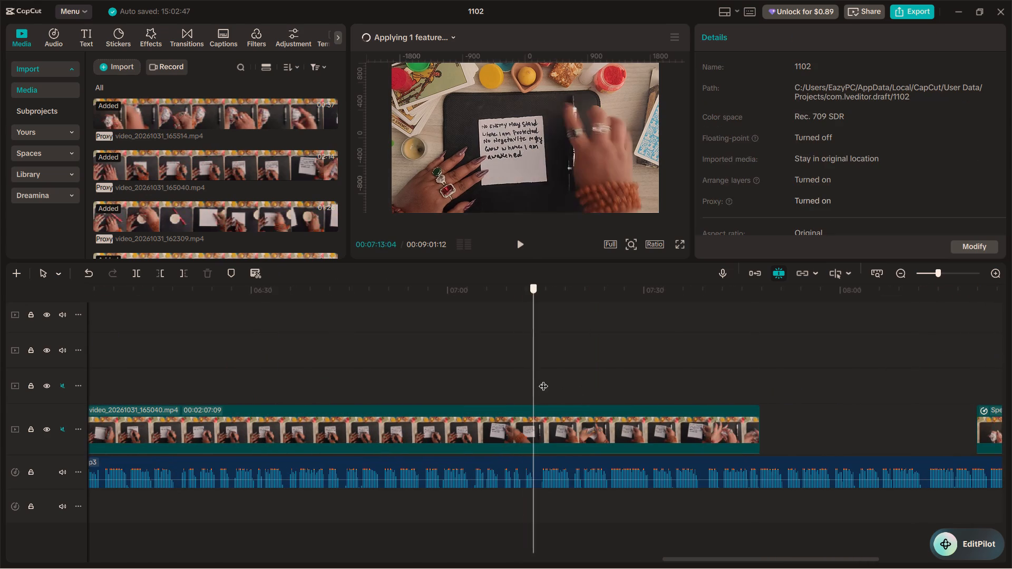
pyautogui.moveTo(543, 379); pyautogui.dragTo(560, 380)
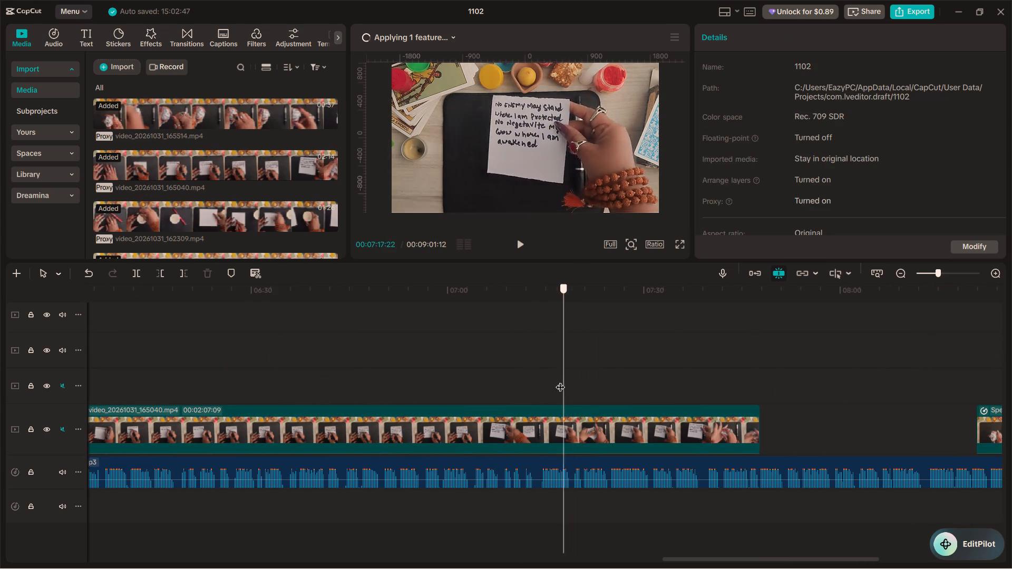
pyautogui.moveTo(560, 380); pyautogui.dragTo(539, 382)
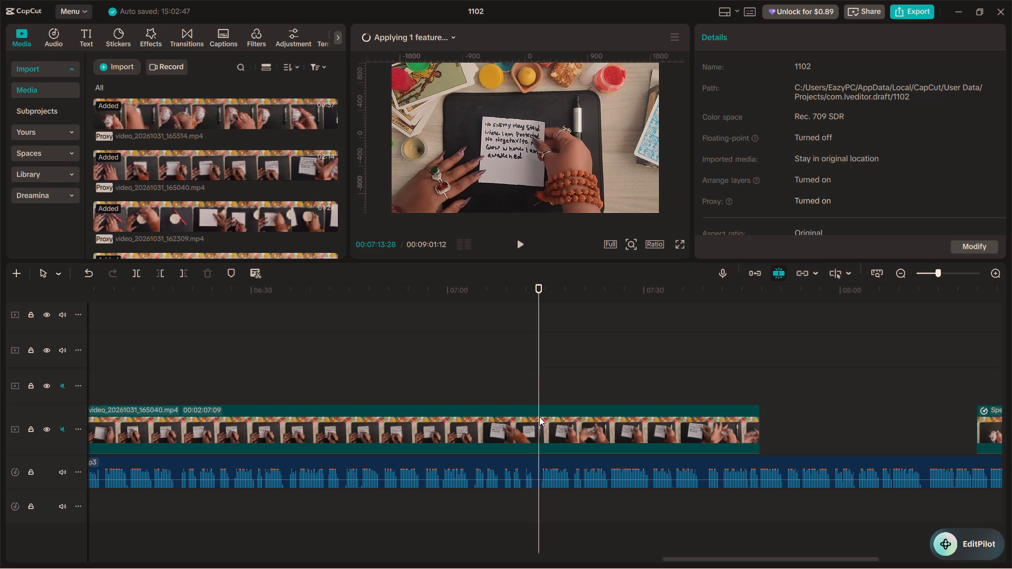
pyautogui.click(539, 417)
pyautogui.hotkey('ctrl', 'b')
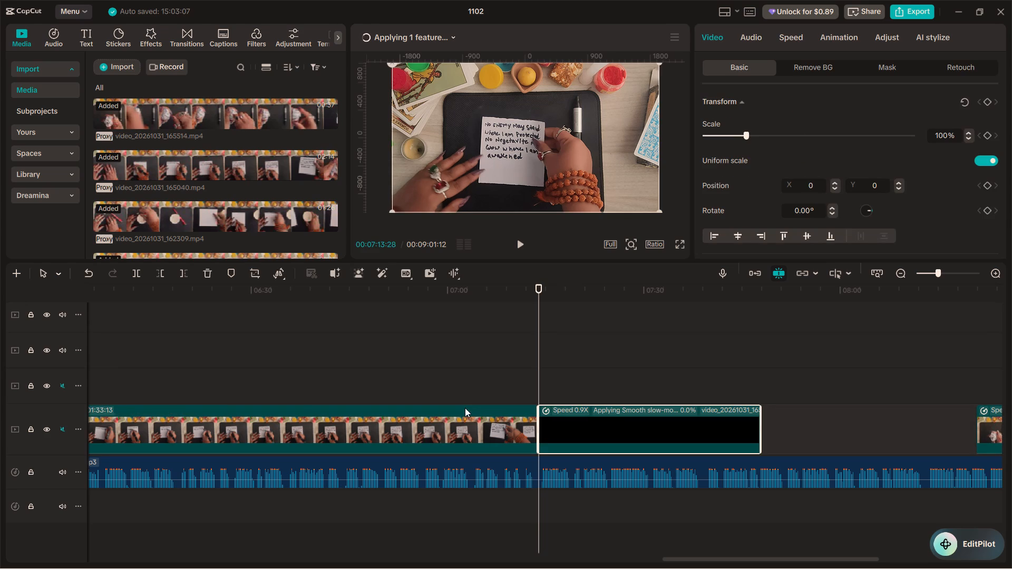
# Speed up the writing part before the 07:13:28 cut to 1.50x.
pyautogui.click(452, 415)
pyautogui.click(800, 33)
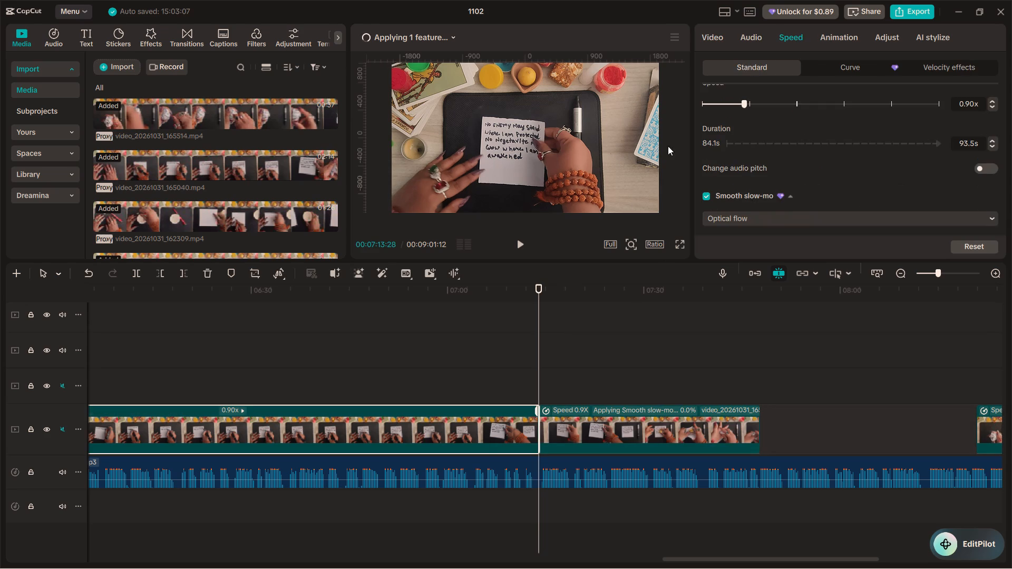
pyautogui.moveTo(533, 409); pyautogui.dragTo(511, 411)
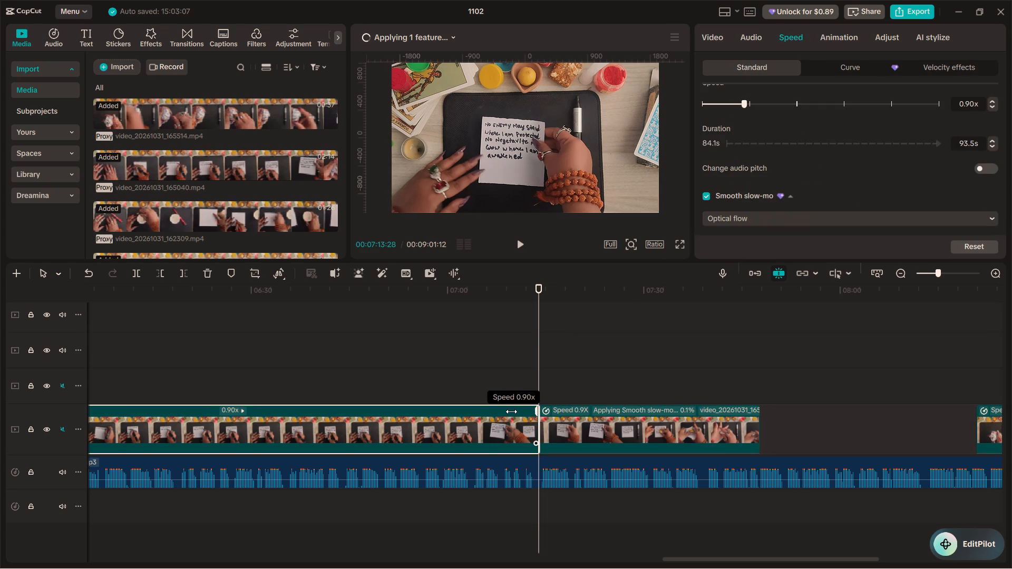
pyautogui.moveTo(511, 411); pyautogui.dragTo(346, 428)
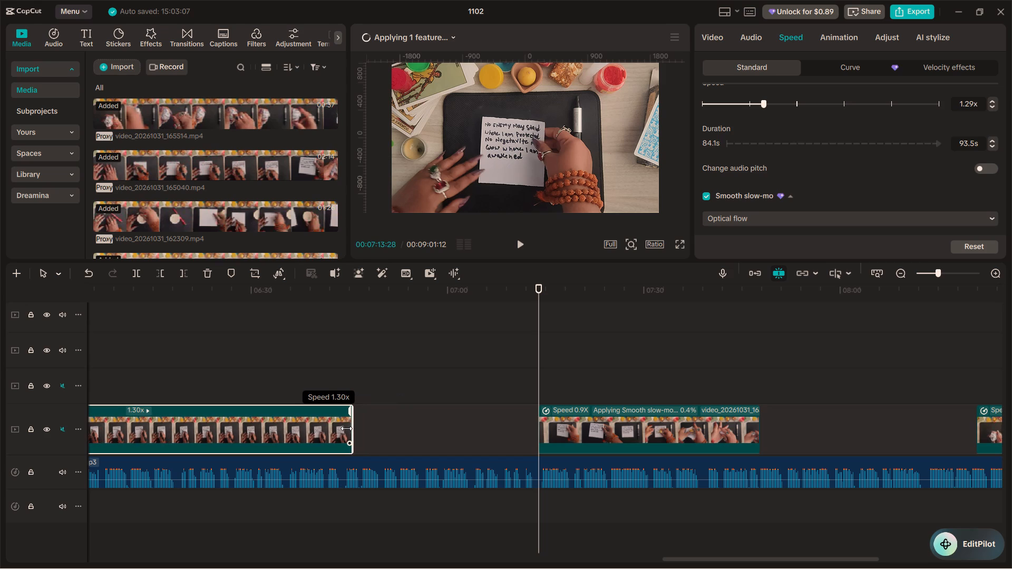
pyautogui.moveTo(346, 428); pyautogui.dragTo(345, 430)
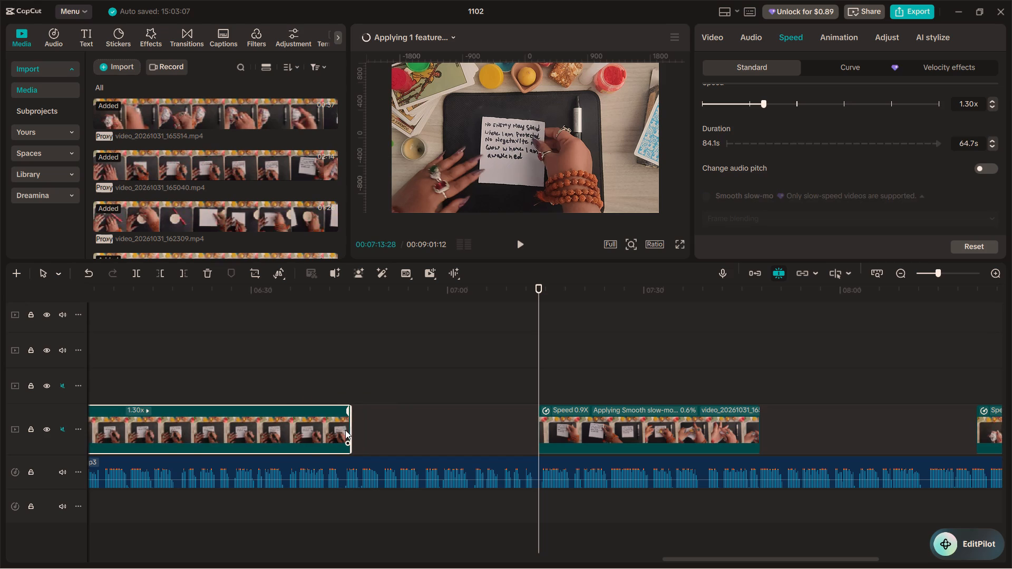
pyautogui.keyDown('alt'); pyautogui.scroll(7, 305, 371); pyautogui.keyUp('alt')
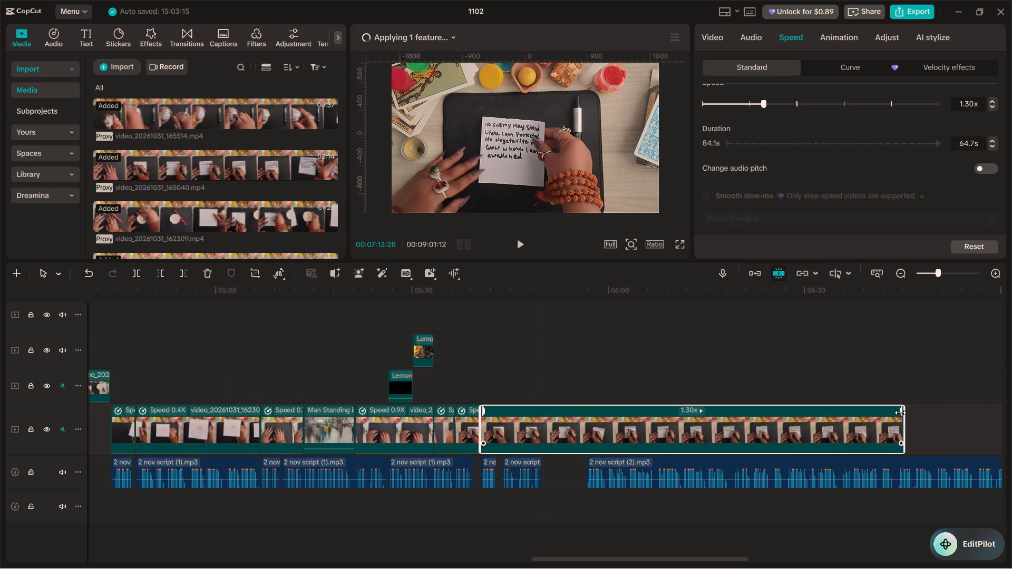
pyautogui.moveTo(900, 411); pyautogui.dragTo(755, 415)
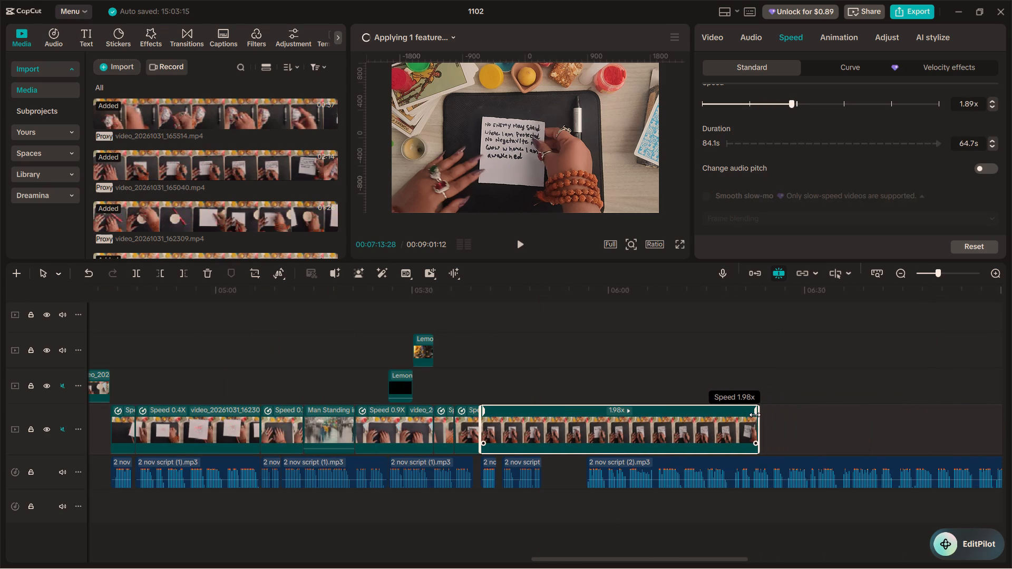
pyautogui.moveTo(755, 415); pyautogui.dragTo(782, 414)
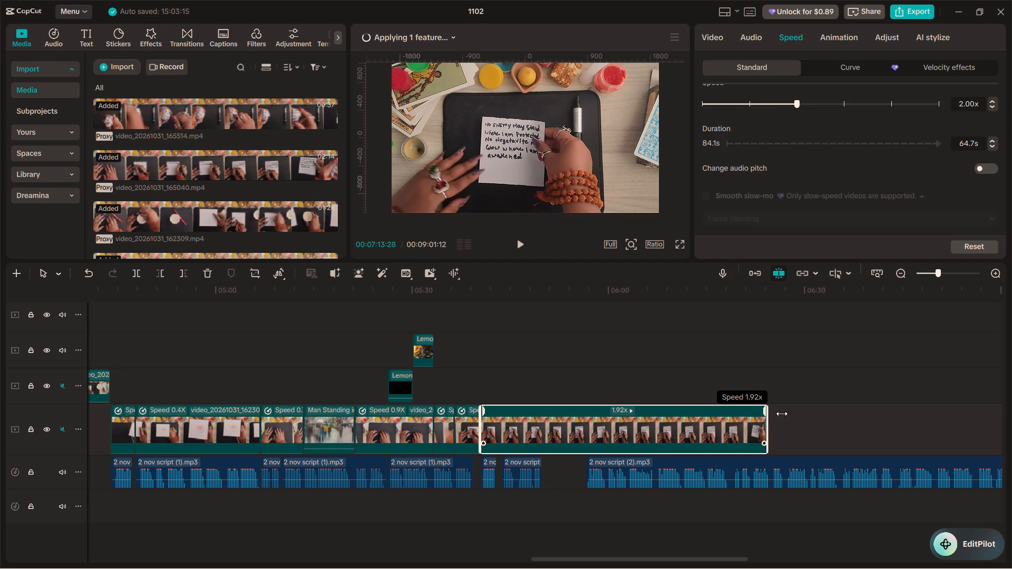
pyautogui.moveTo(782, 414); pyautogui.dragTo(842, 413)
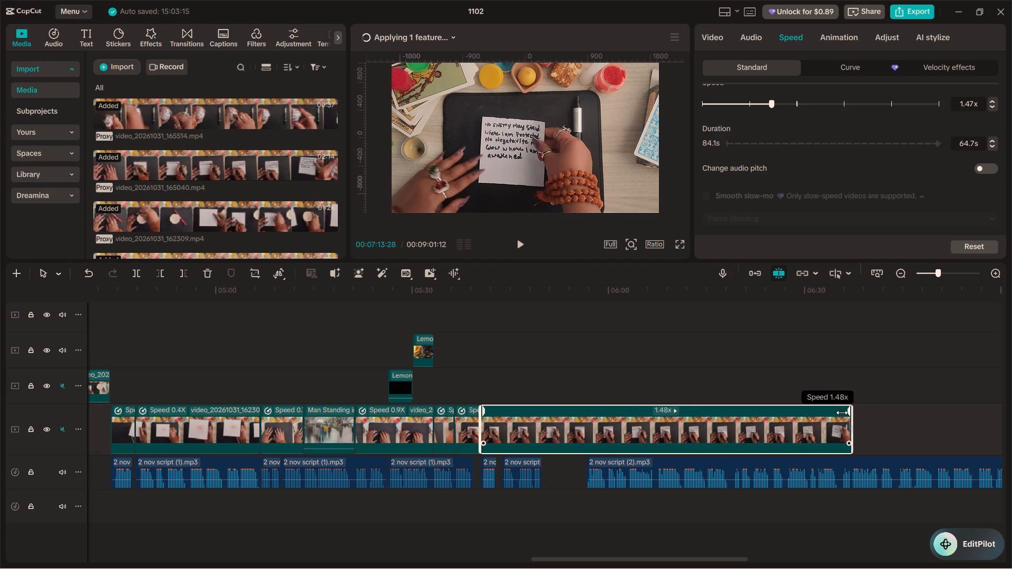
pyautogui.moveTo(842, 413); pyautogui.dragTo(844, 414)
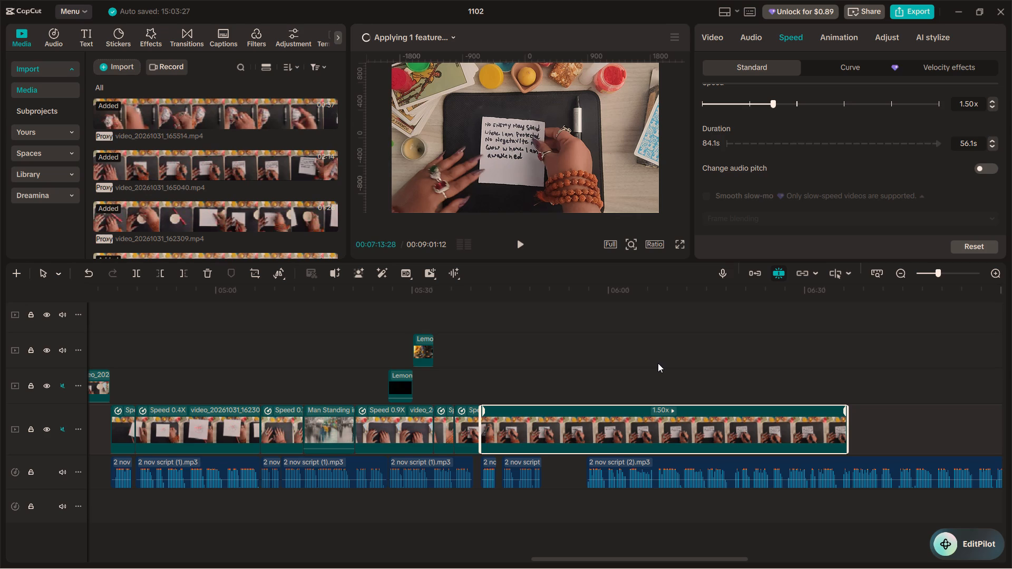
# Play the sped-up writing clip from its start against the narration.
pyautogui.click(481, 374)
pyautogui.press('space')
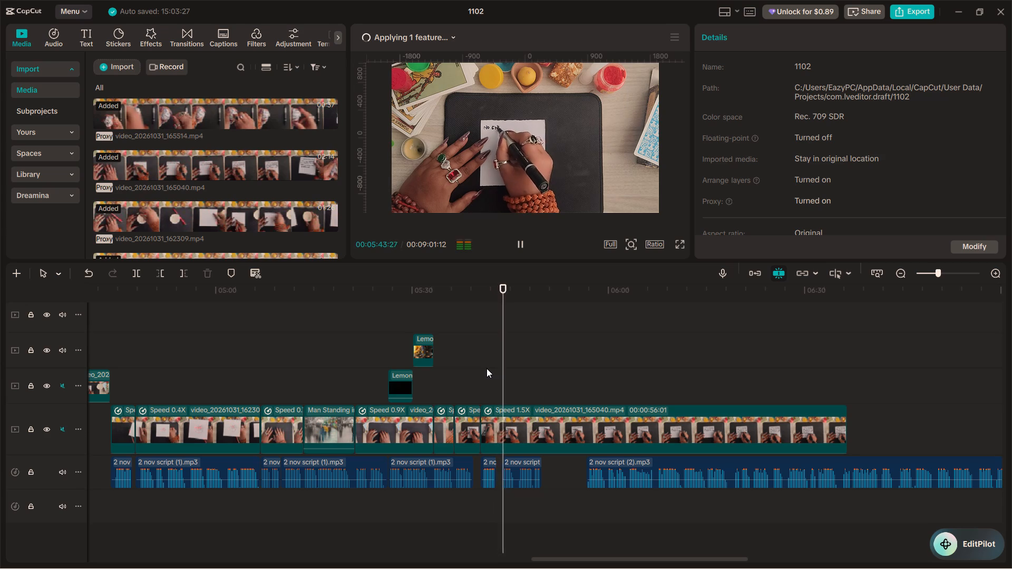
pyautogui.press('space')
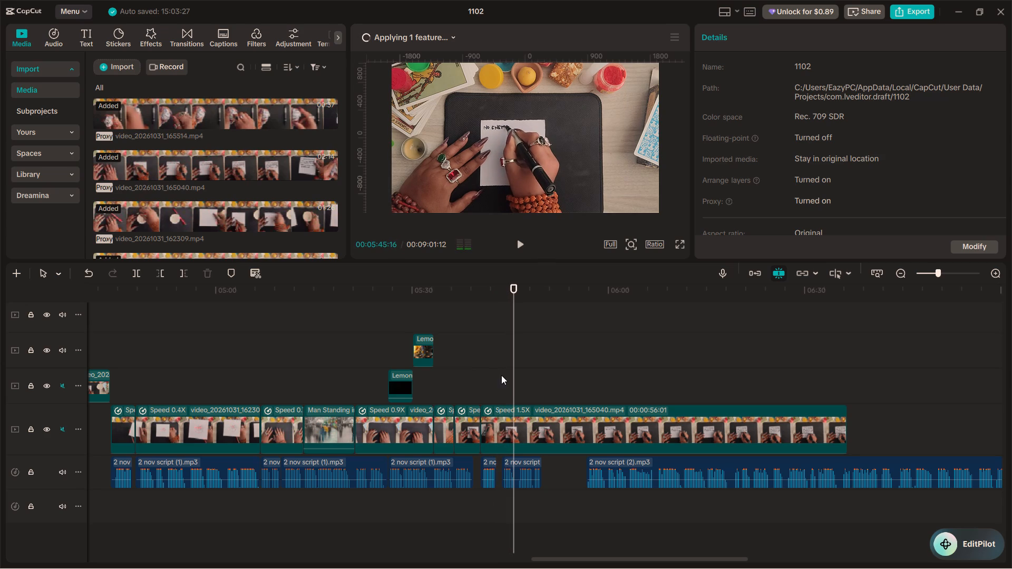
pyautogui.keyDown('ctrl'); pyautogui.scroll(12, 511, 417); pyautogui.keyUp('ctrl')
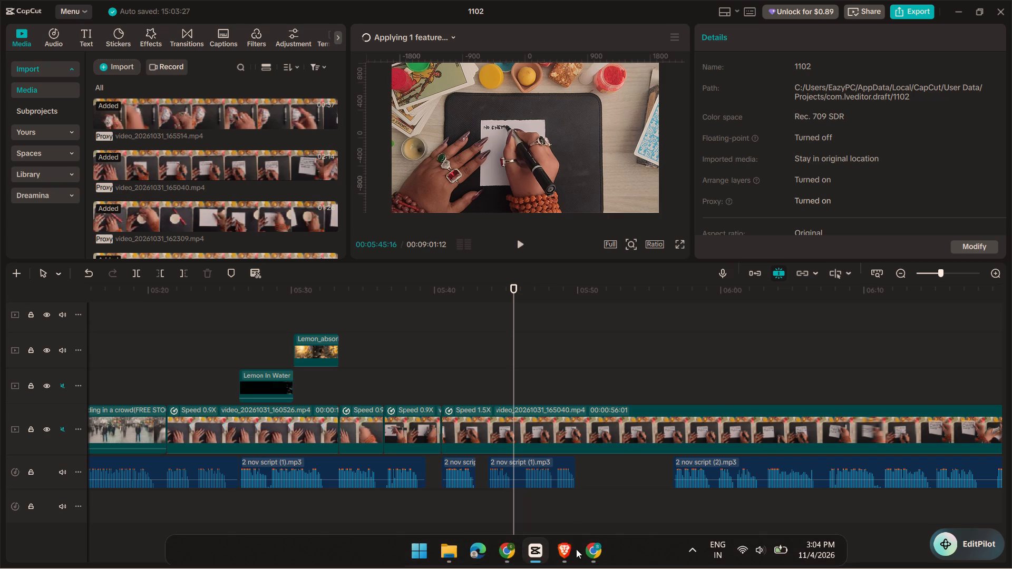
# Switch to the Brave browser, search YouTube for "rajkumar rao raw clips" and look through the results for usable footage.
pyautogui.click(571, 552)
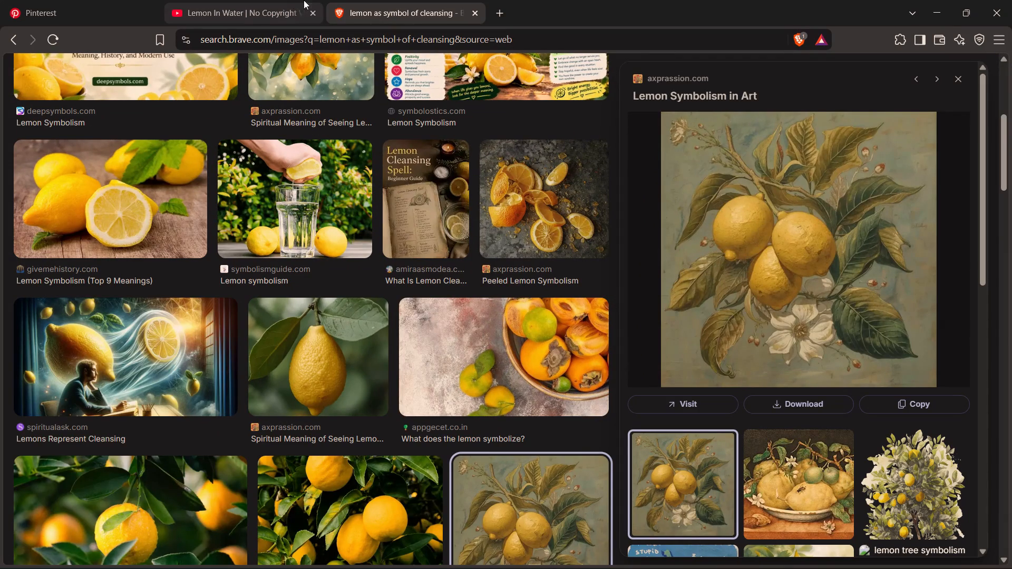
pyautogui.click(290, 0)
pyautogui.moveTo(459, 72); pyautogui.dragTo(295, 80)
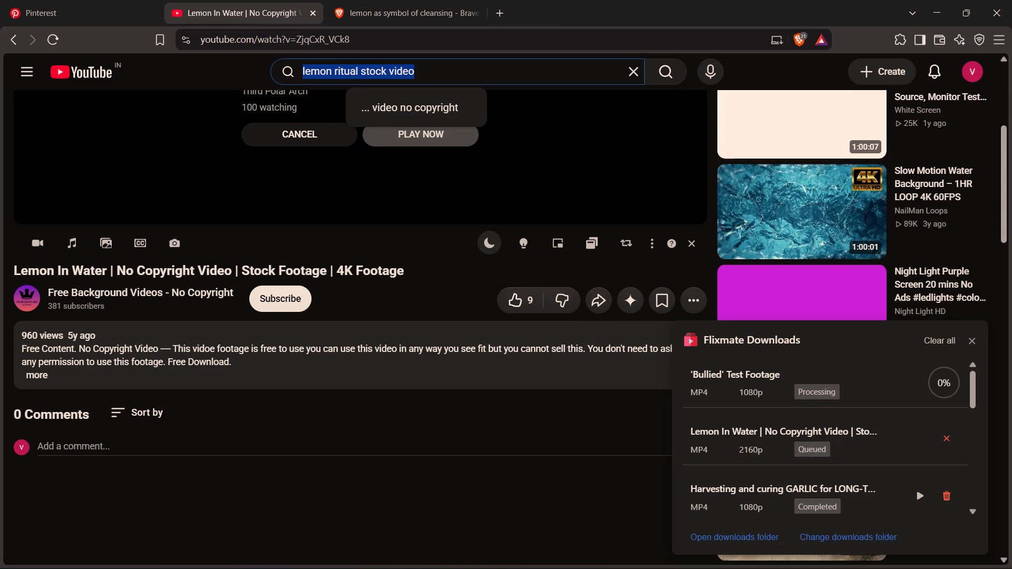
pyautogui.write('rajkumar')
pyautogui.press('space')
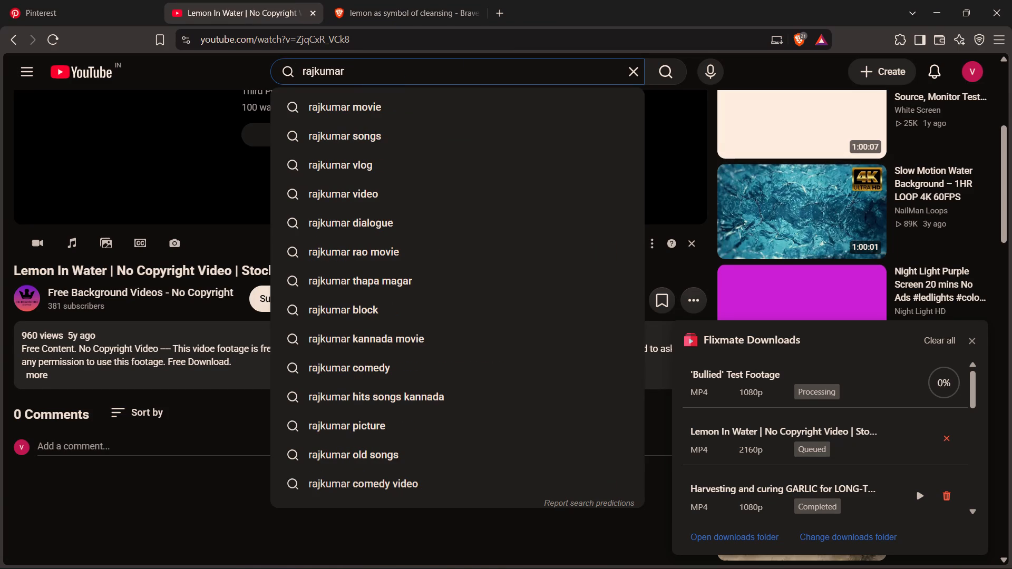
pyautogui.write('rao raw clips')
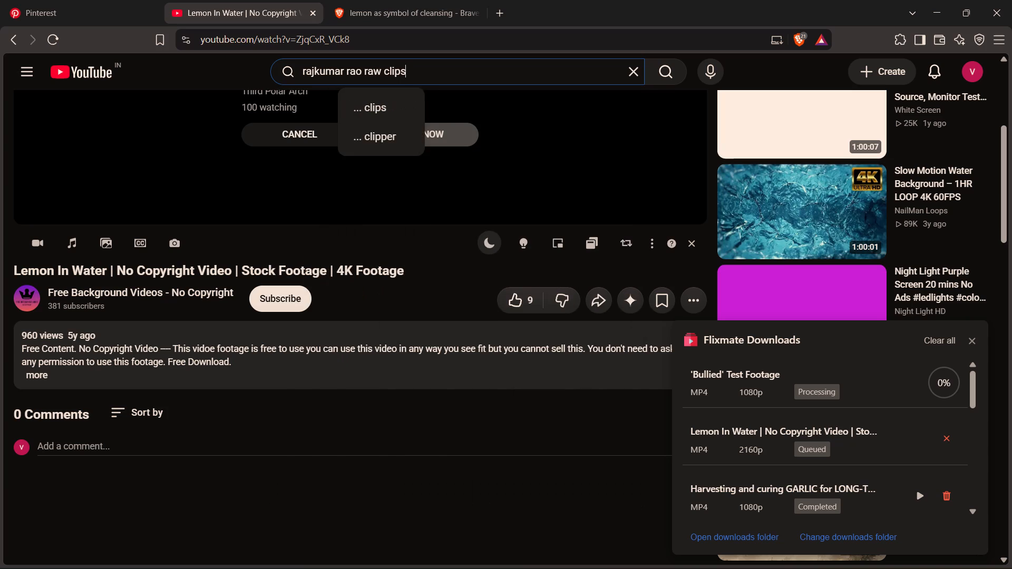
pyautogui.press('Return')
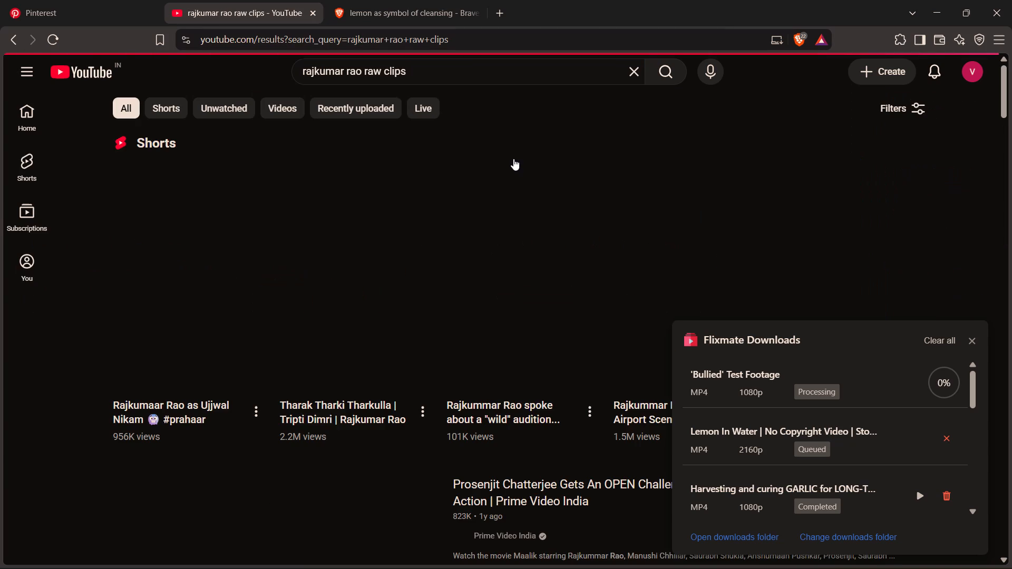
pyautogui.scroll(-4, 428, 247)
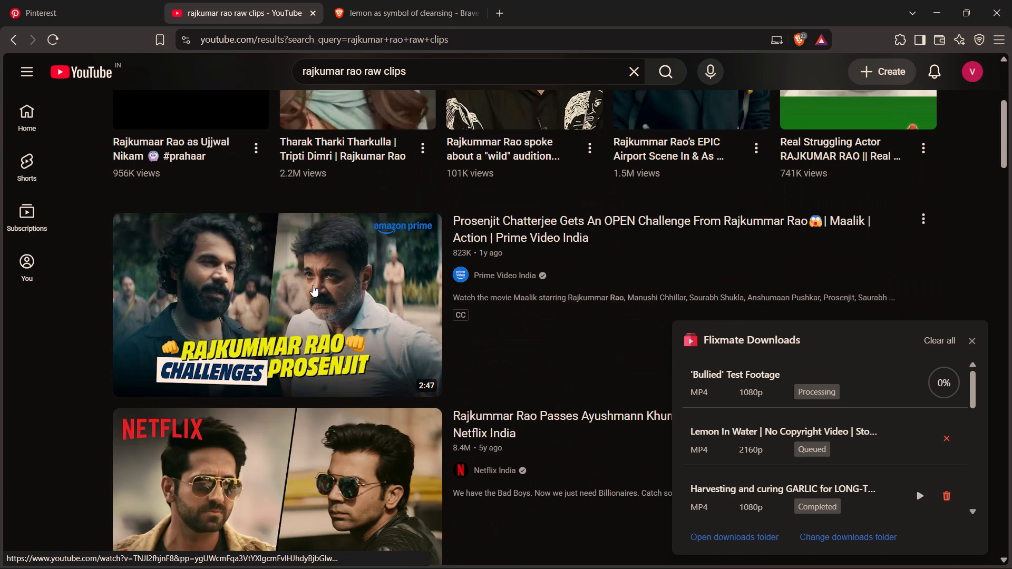
pyautogui.scroll(-8, 313, 285)
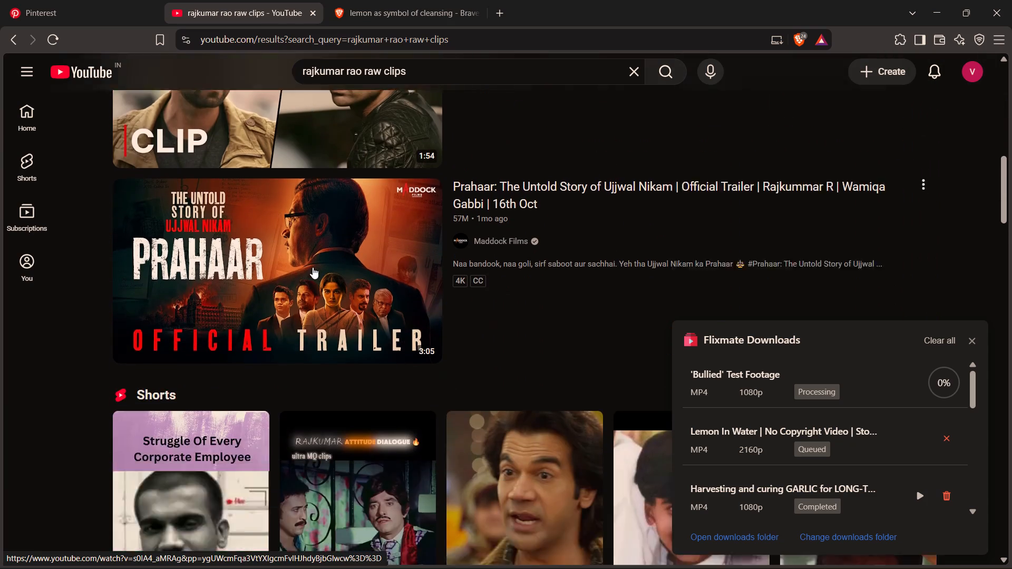
pyautogui.scroll(-5, 313, 267)
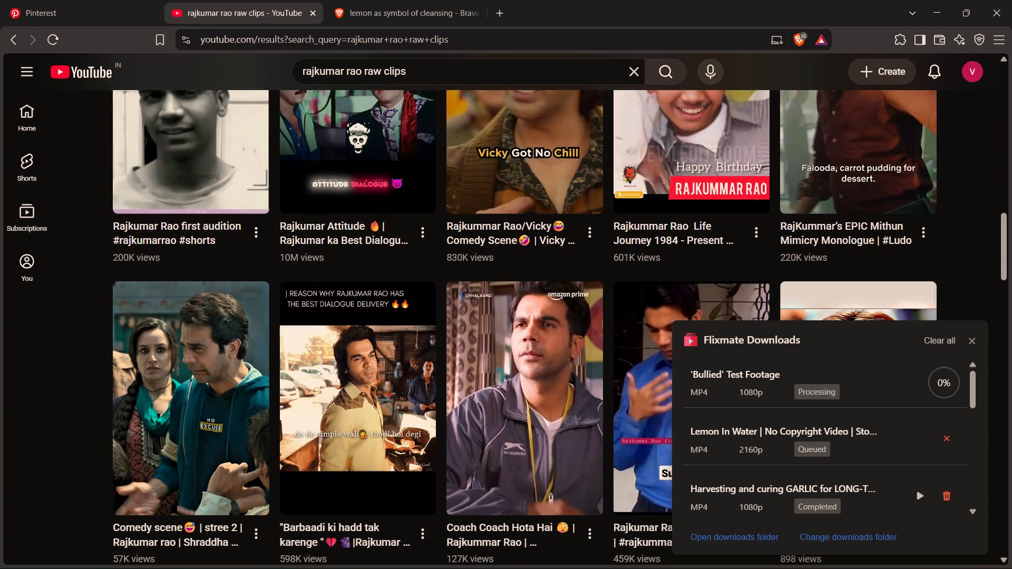
# Change the YouTube search to "rajkumar rao raw red carpe" and look through the red carpet footage results.
pyautogui.moveTo(398, 71); pyautogui.dragTo(371, 72)
pyautogui.click(433, 59)
pyautogui.moveTo(422, 67); pyautogui.dragTo(404, 71)
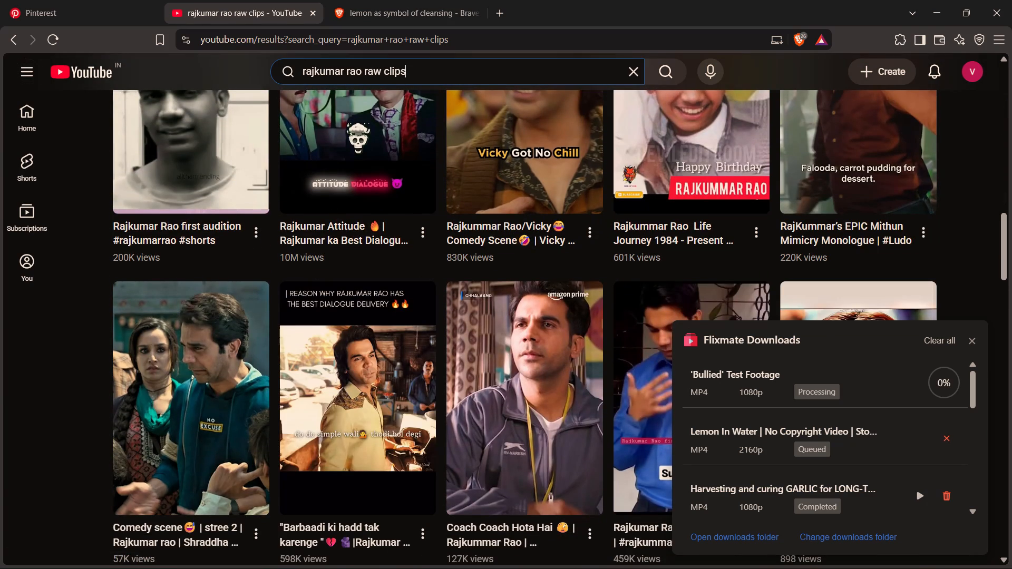
pyautogui.moveTo(404, 71); pyautogui.dragTo(386, 73)
pyautogui.write('red carpe')
pyautogui.press('Return')
pyautogui.press('t')
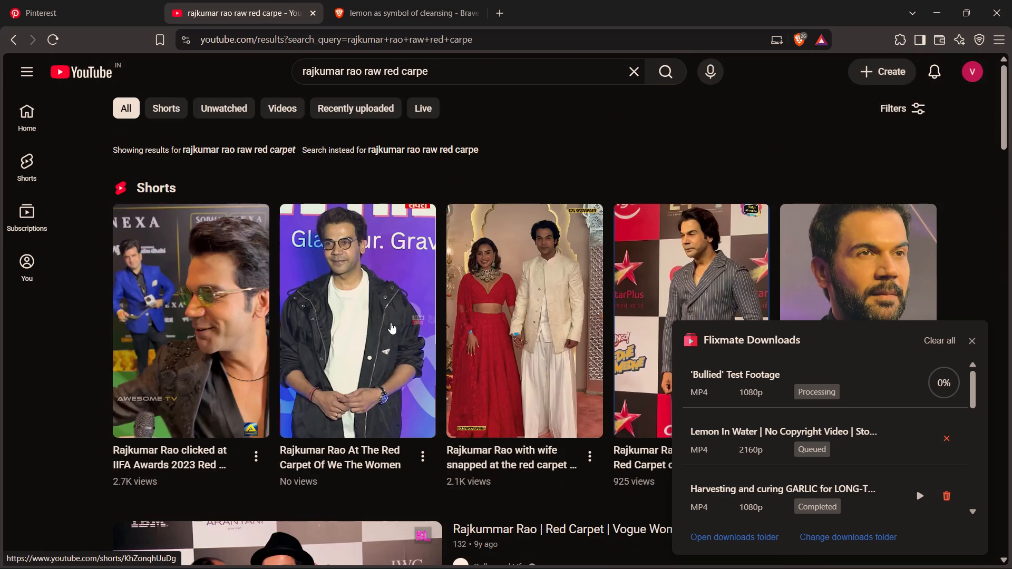
pyautogui.scroll(-3, 371, 371)
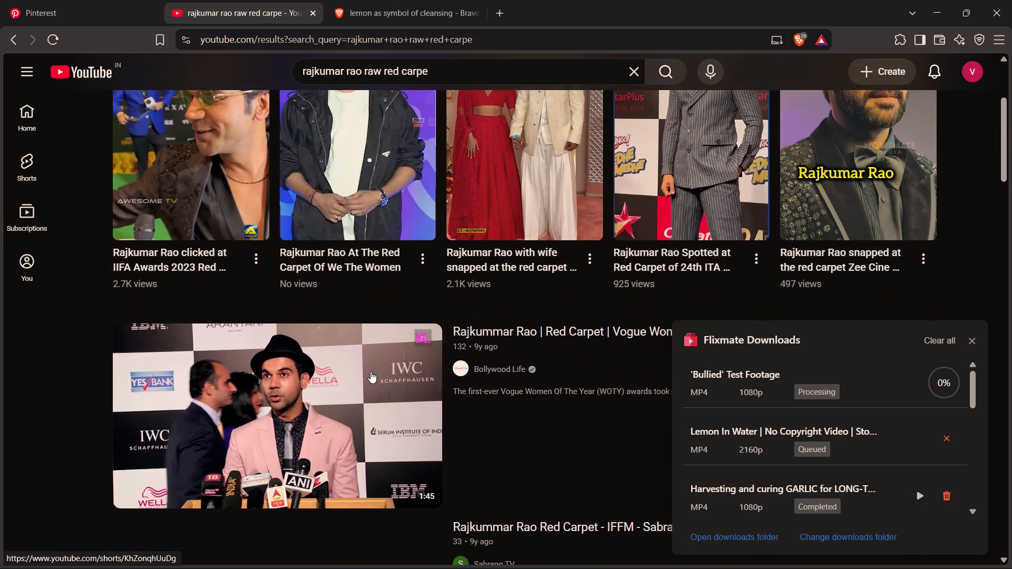
pyautogui.scroll(-2, 371, 371)
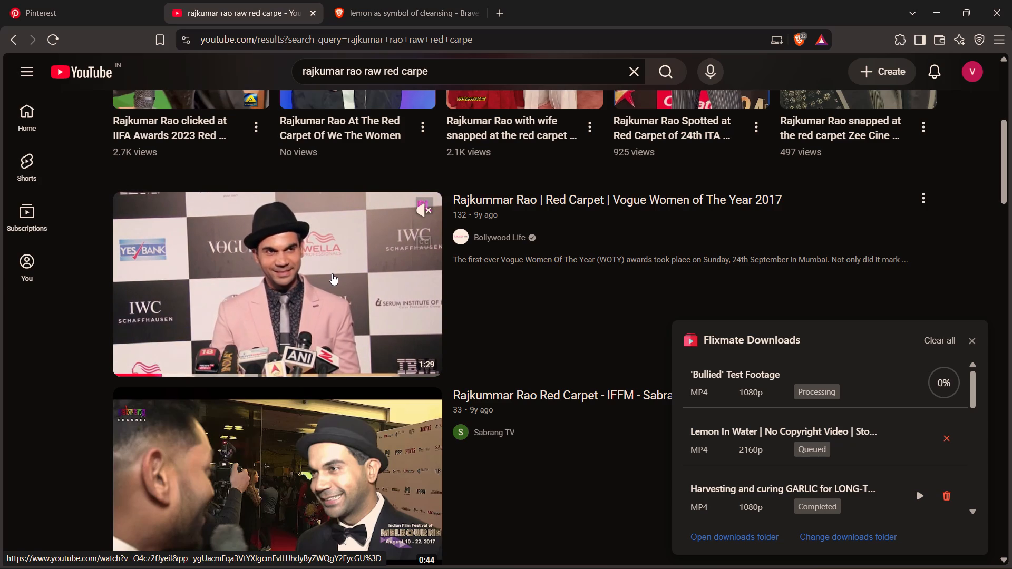
pyautogui.scroll(-1, 332, 273)
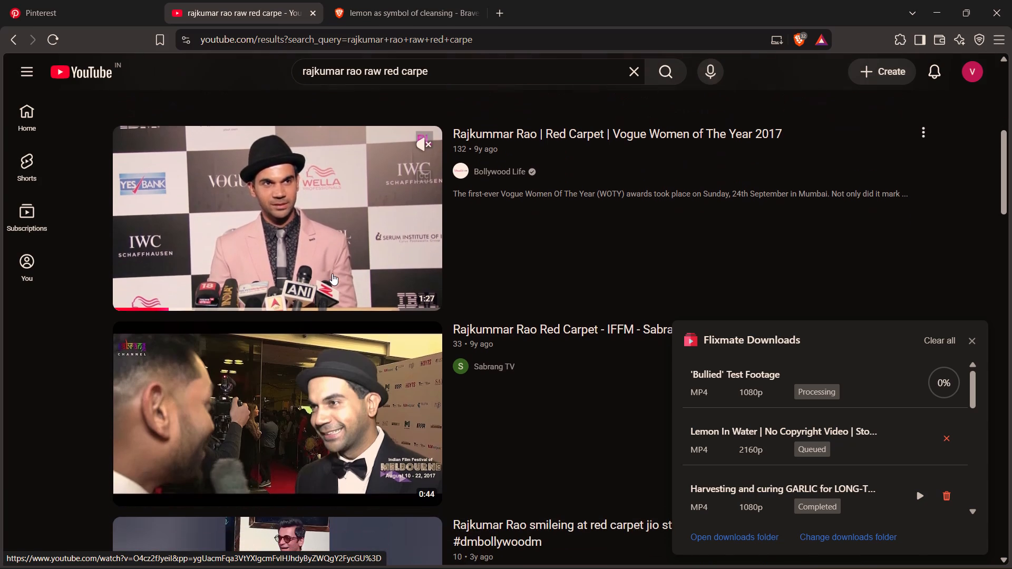
pyautogui.scroll(5, 336, 241)
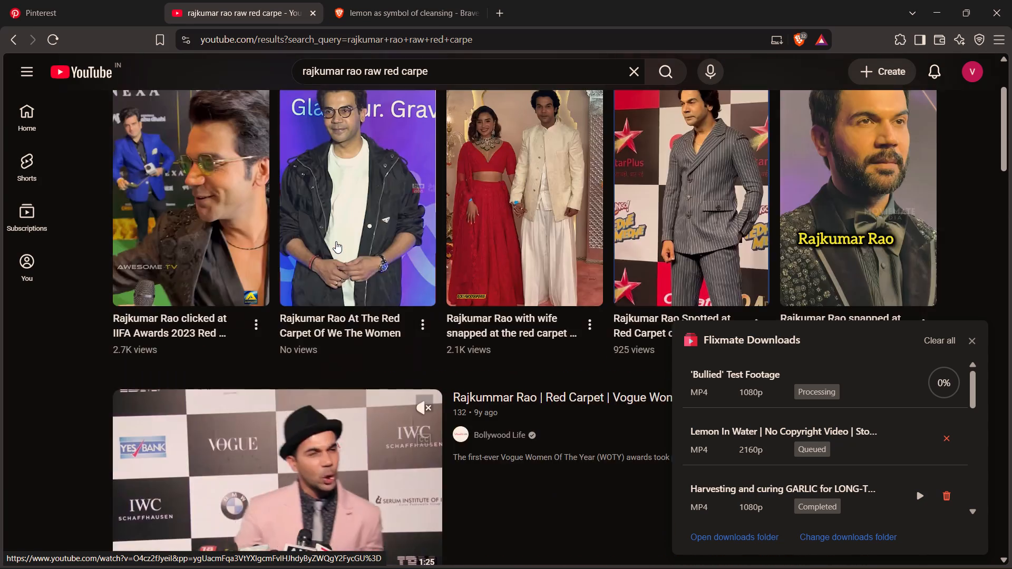
# Look further through the Rajkumar Rao red carpet videos and Shorts for usable footage.
pyautogui.scroll(4, 336, 241)
pyautogui.scroll(-1, 336, 241)
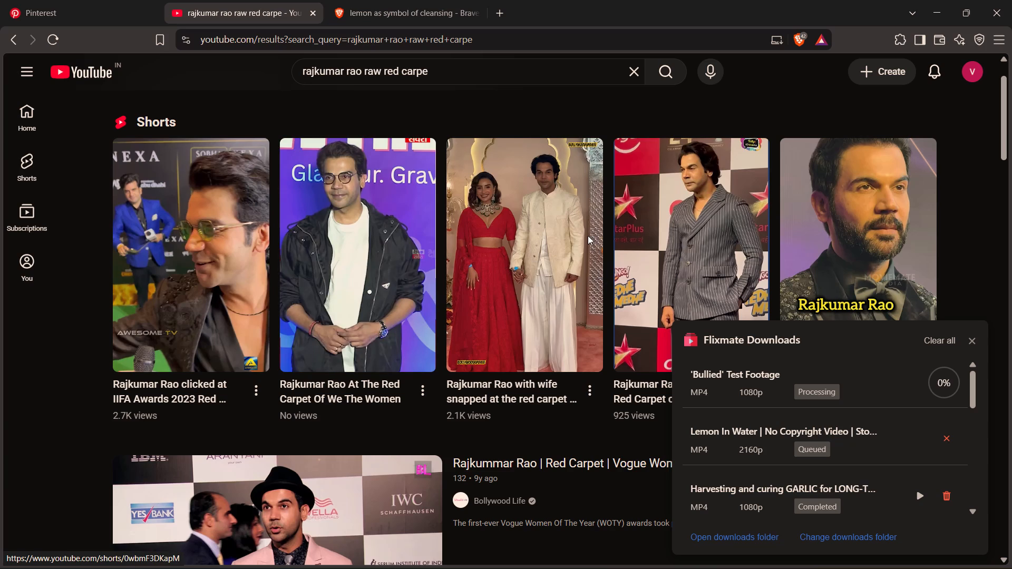
pyautogui.scroll(-5, 558, 242)
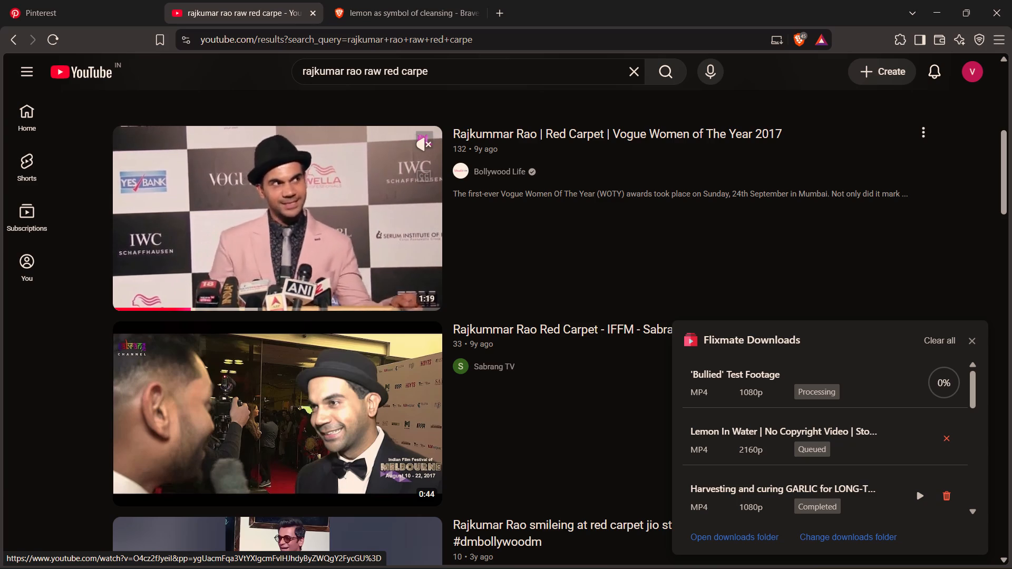
pyautogui.scroll(-5, 374, 256)
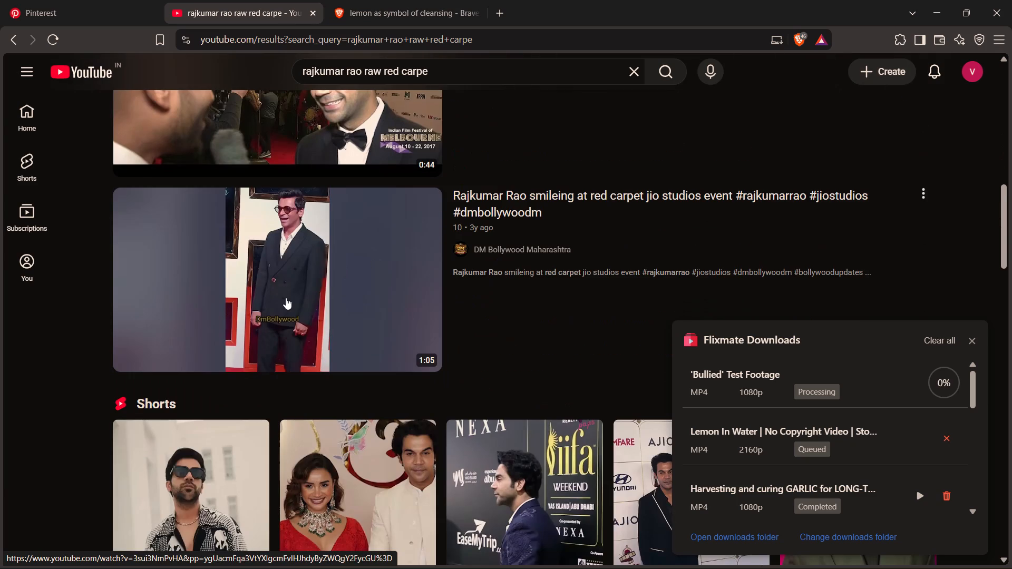
pyautogui.scroll(-3, 286, 298)
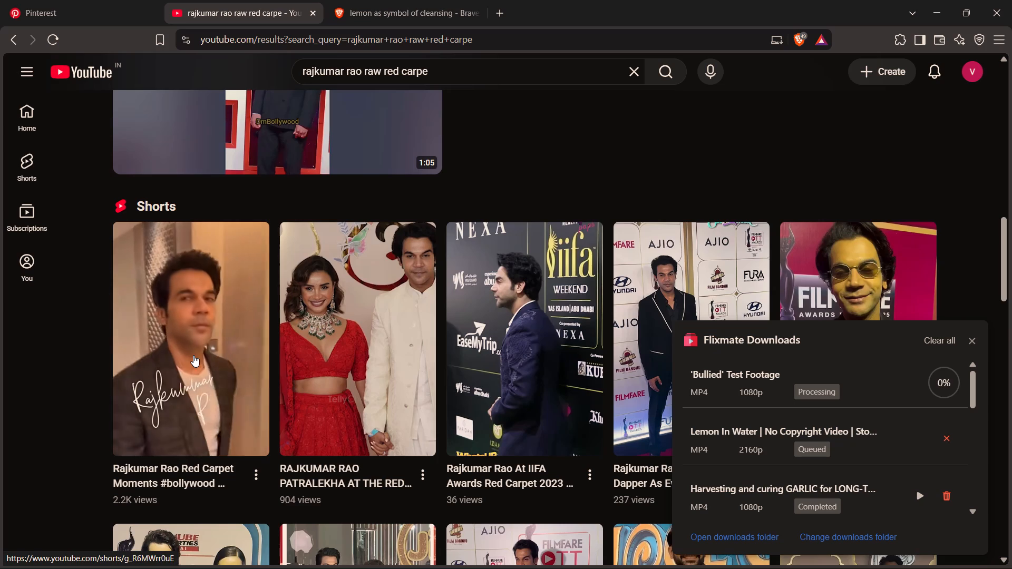
pyautogui.scroll(-3, 193, 355)
pyautogui.scroll(1, 368, 204)
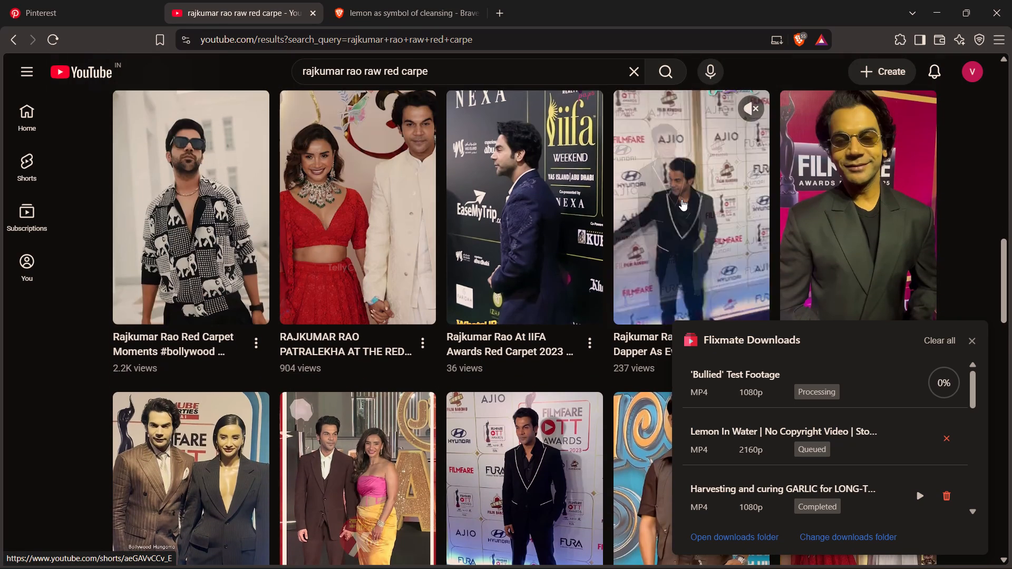
pyautogui.scroll(1, 682, 199)
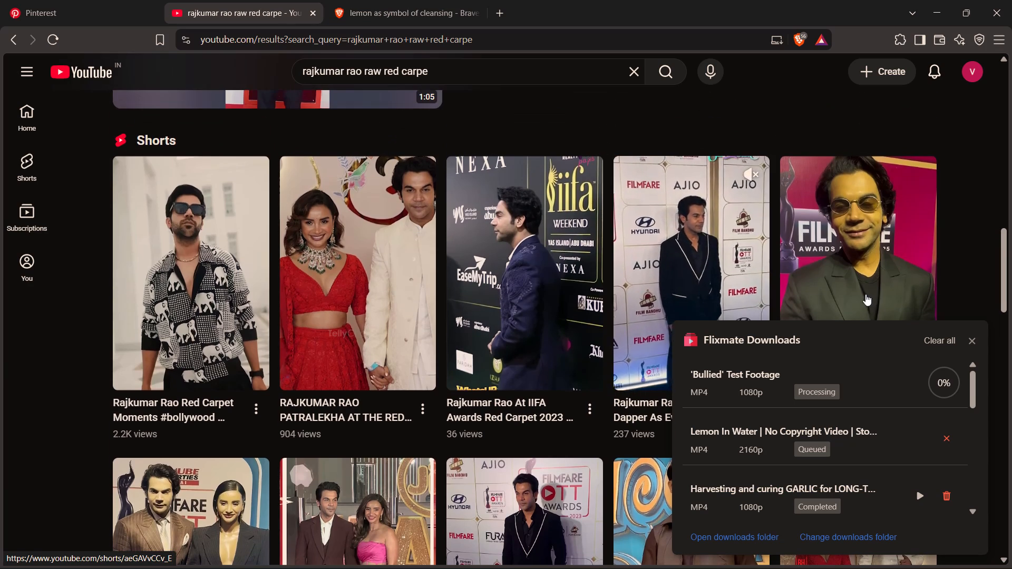
# Dismiss the Flixmate download list and switch back to the 1102 project in CapCut.
pyautogui.click(971, 340)
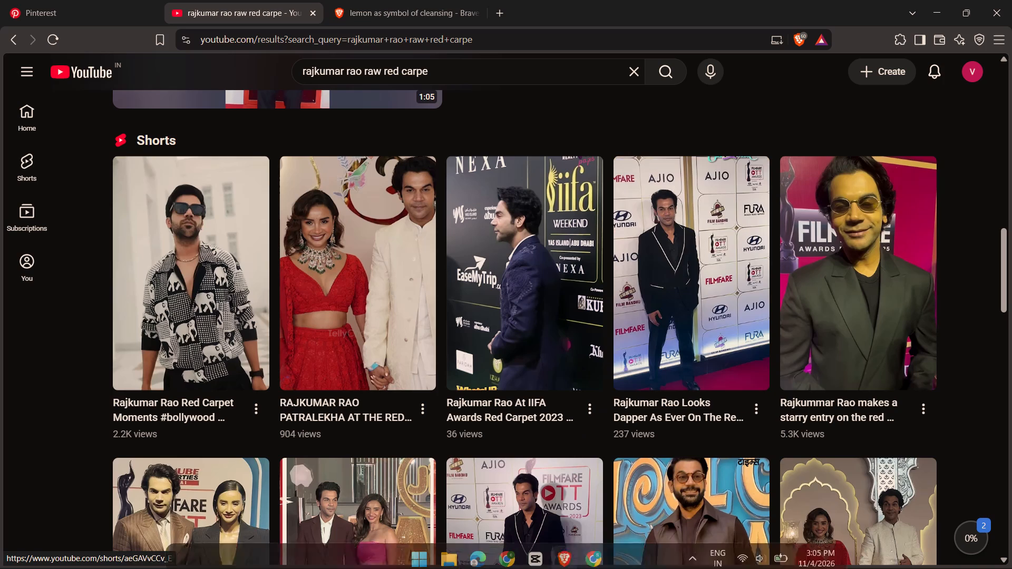
pyautogui.click(538, 549)
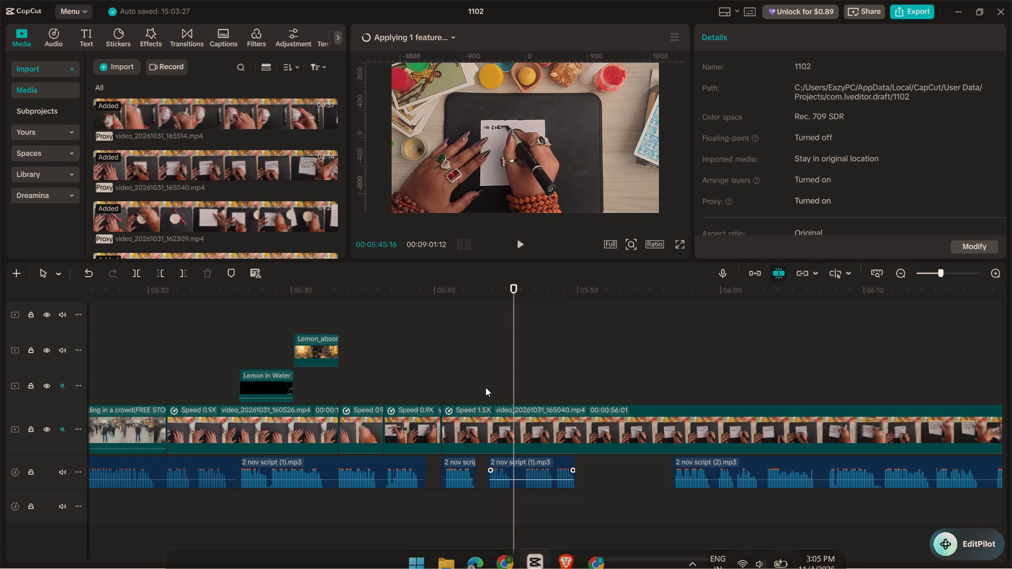
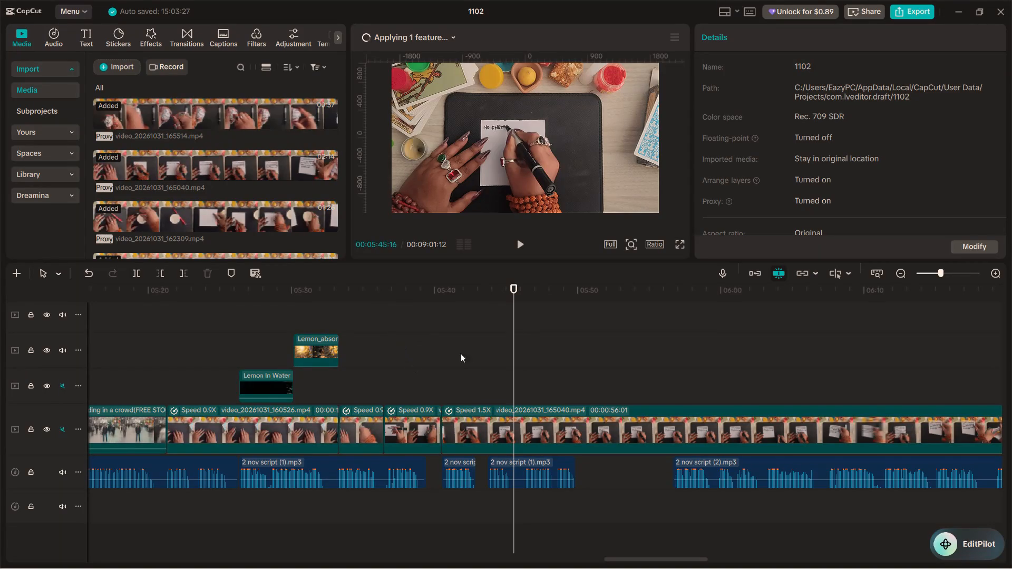
# Play back and scrub the handwriting footage from about 05:41 to 05:51 to check it against the narration.
pyautogui.click(484, 378)
pyautogui.press('space')
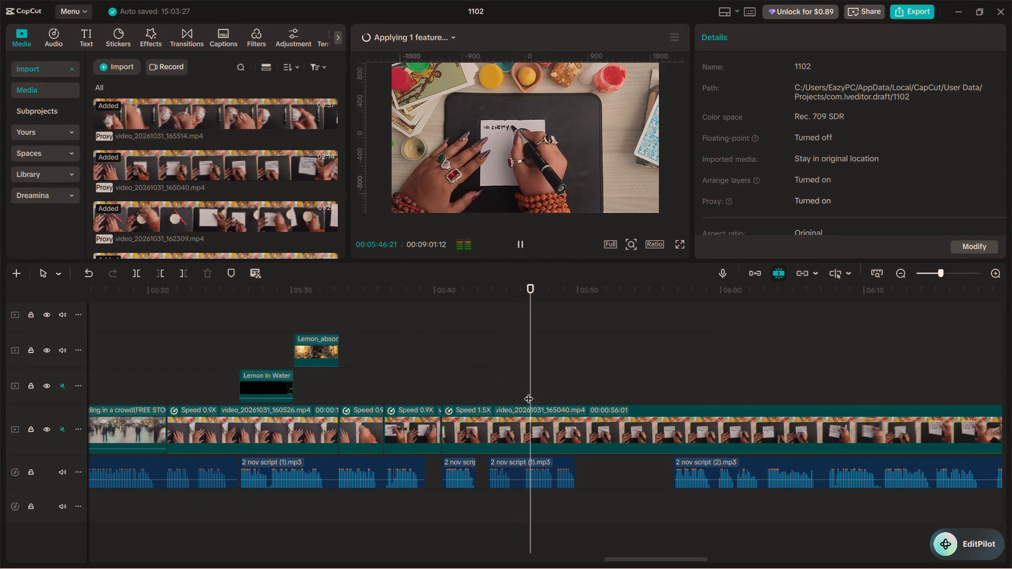
pyautogui.press('space')
pyautogui.moveTo(534, 380); pyautogui.dragTo(480, 377)
pyautogui.press('space')
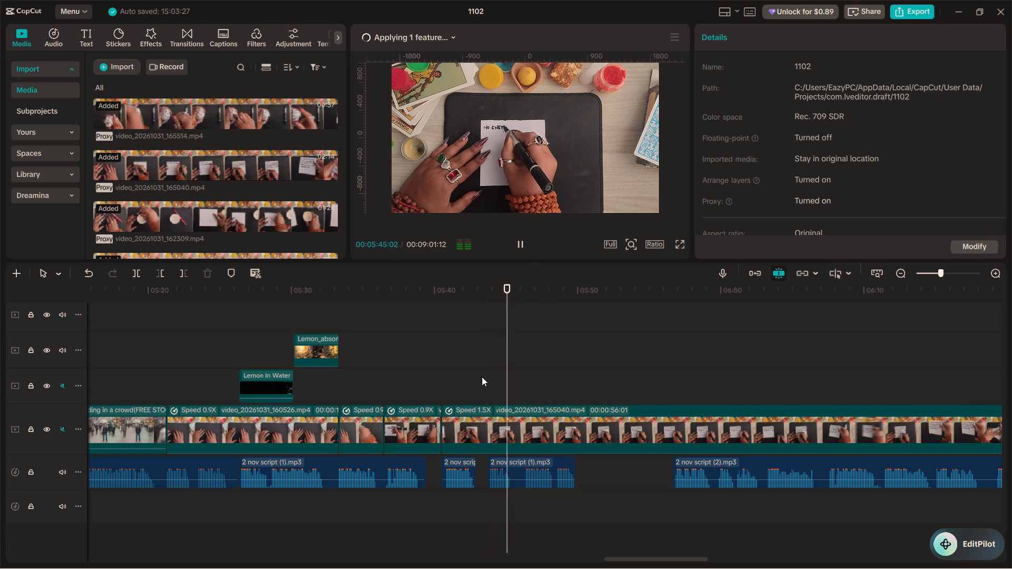
pyautogui.press('space')
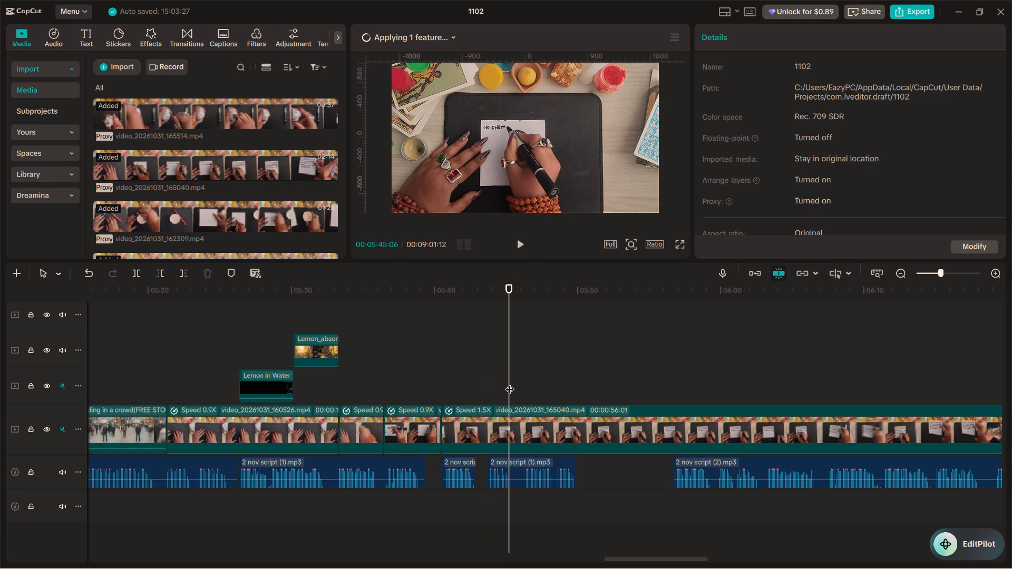
pyautogui.moveTo(509, 381); pyautogui.dragTo(577, 395)
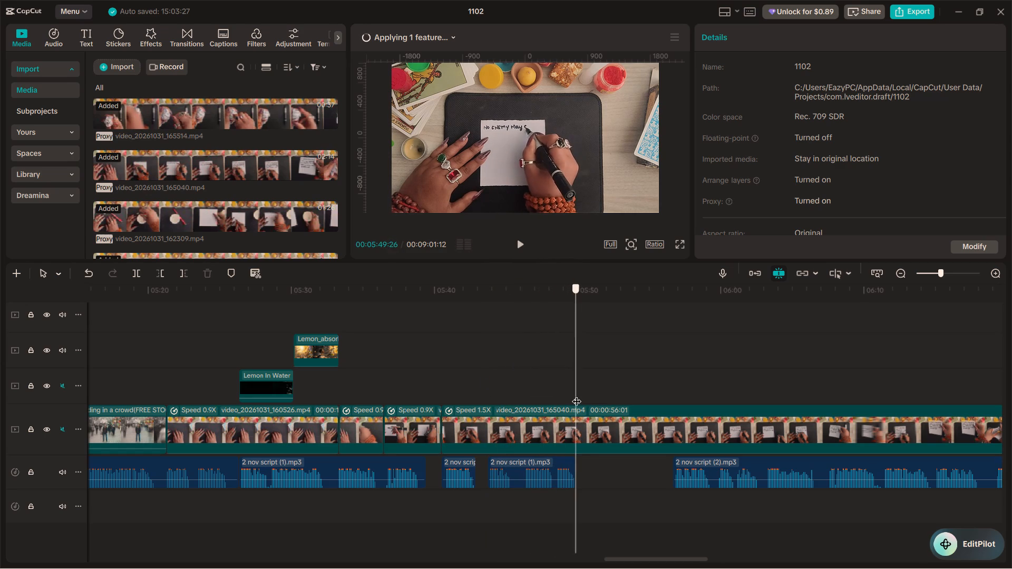
pyautogui.moveTo(577, 395); pyautogui.dragTo(602, 396)
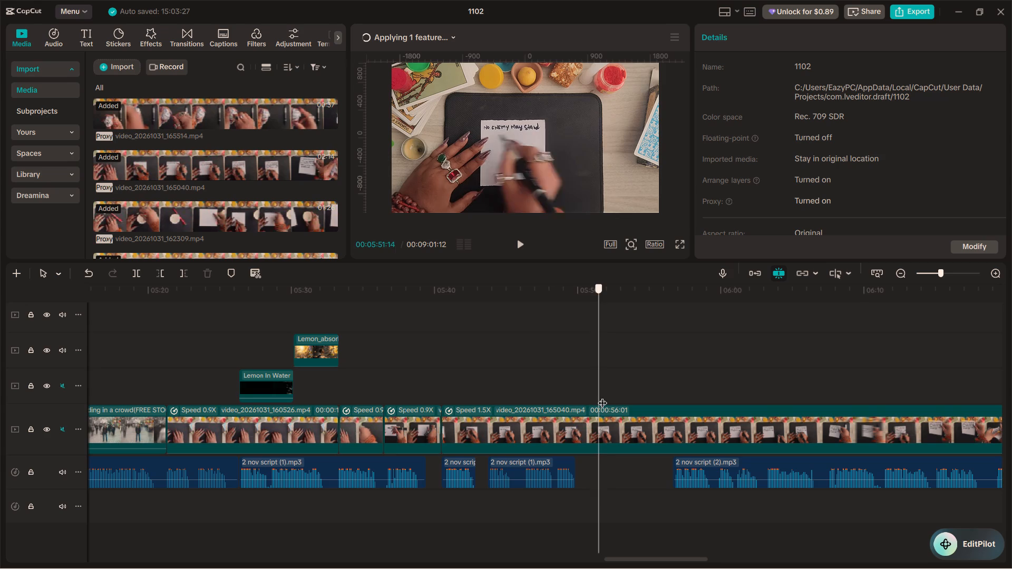
pyautogui.moveTo(602, 396); pyautogui.dragTo(499, 393)
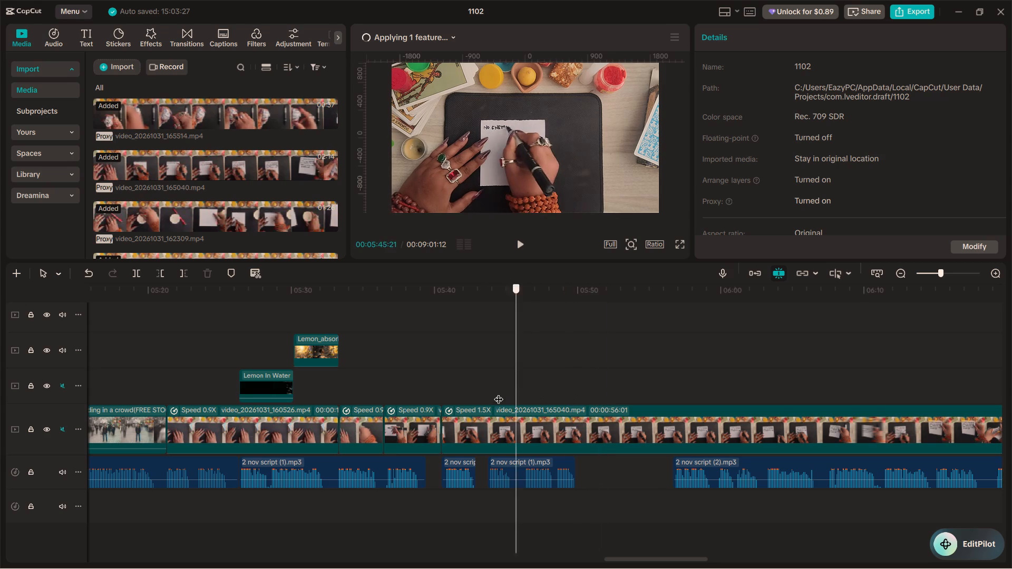
pyautogui.moveTo(499, 393); pyautogui.dragTo(482, 390)
pyautogui.press('space')
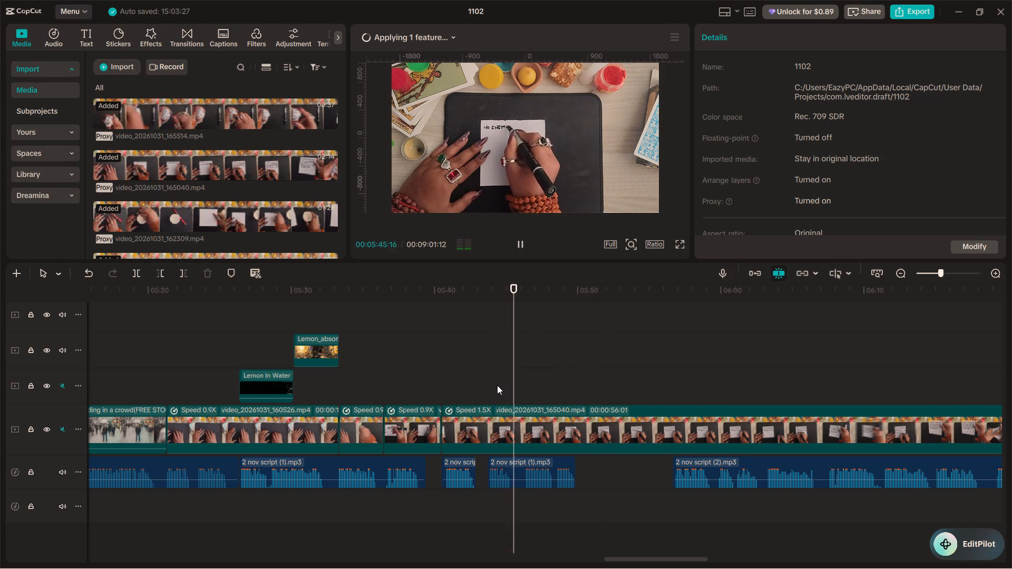
pyautogui.press('space')
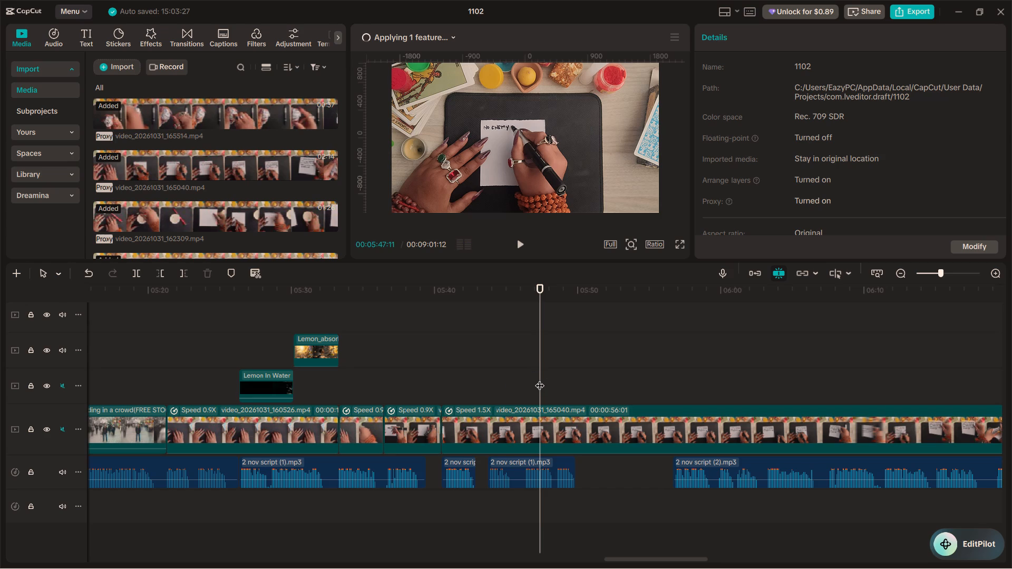
pyautogui.keyDown('ctrl'); pyautogui.scroll(-4, 490, 377); pyautogui.keyUp('ctrl')
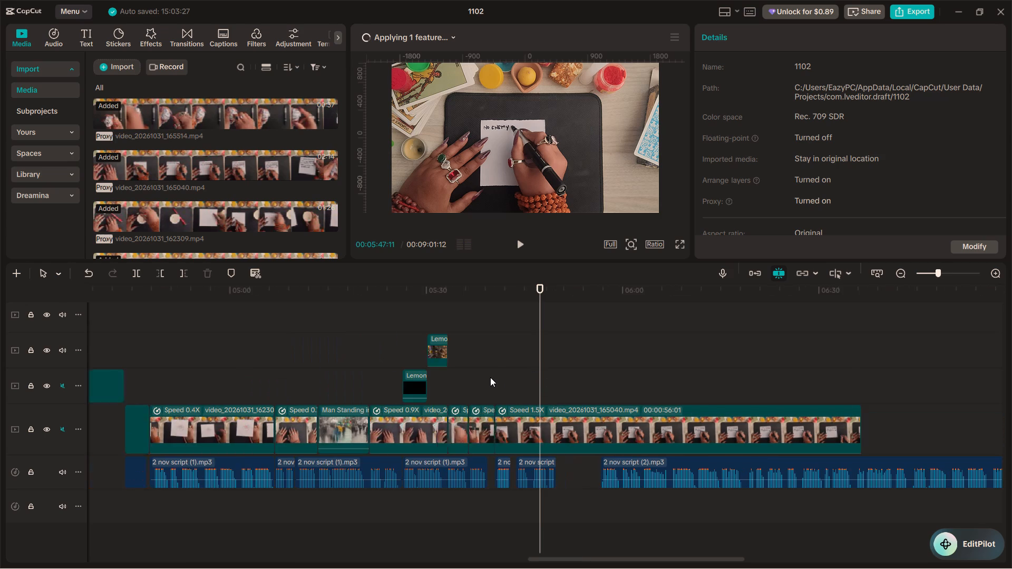
pyautogui.click(500, 375)
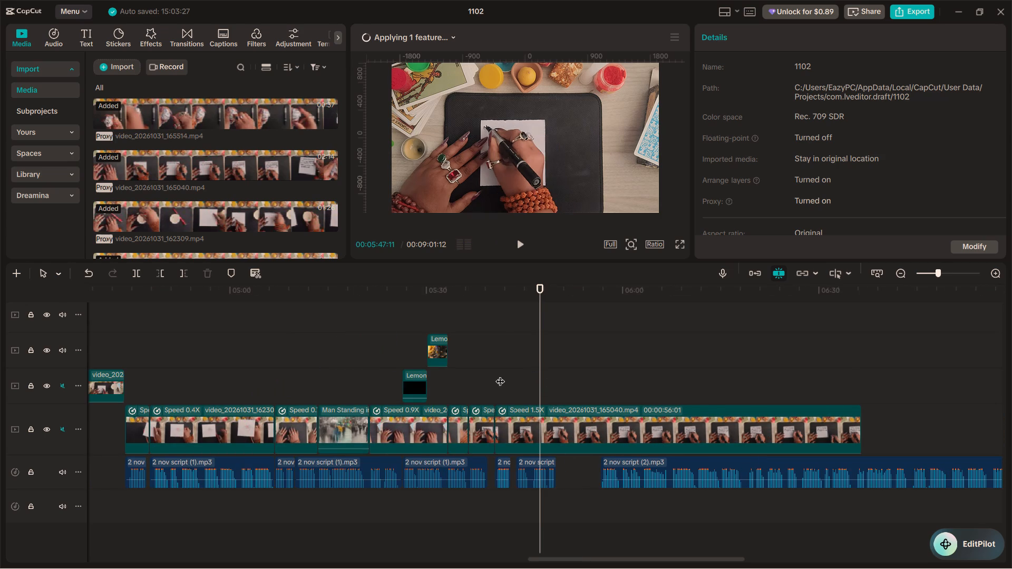
pyautogui.press('space')
pyautogui.press('space')
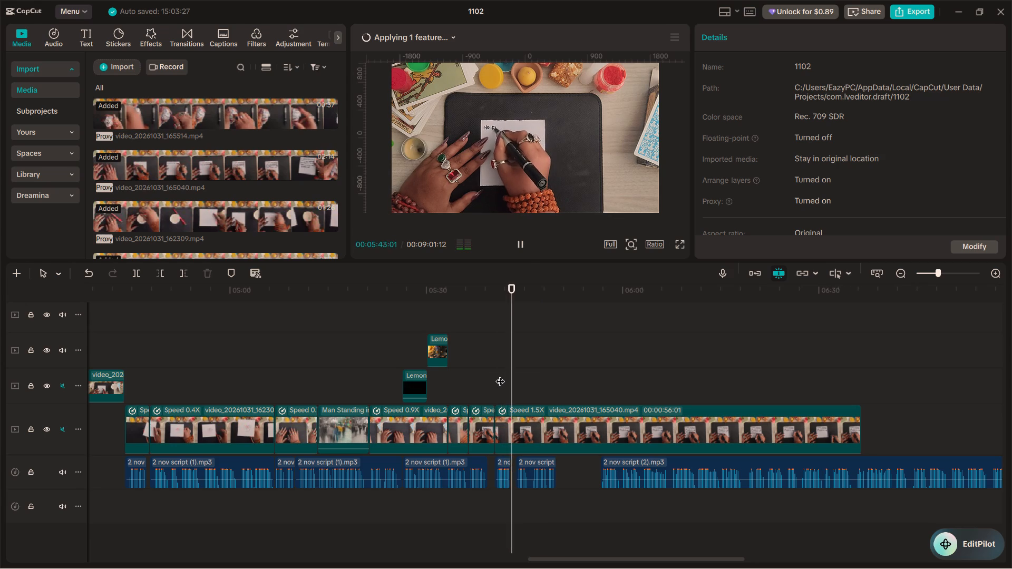
# Speed up the video_20261031_165040.mp4 clip on the main track to 1.95x, shortening it on the timeline.
pyautogui.click(527, 421)
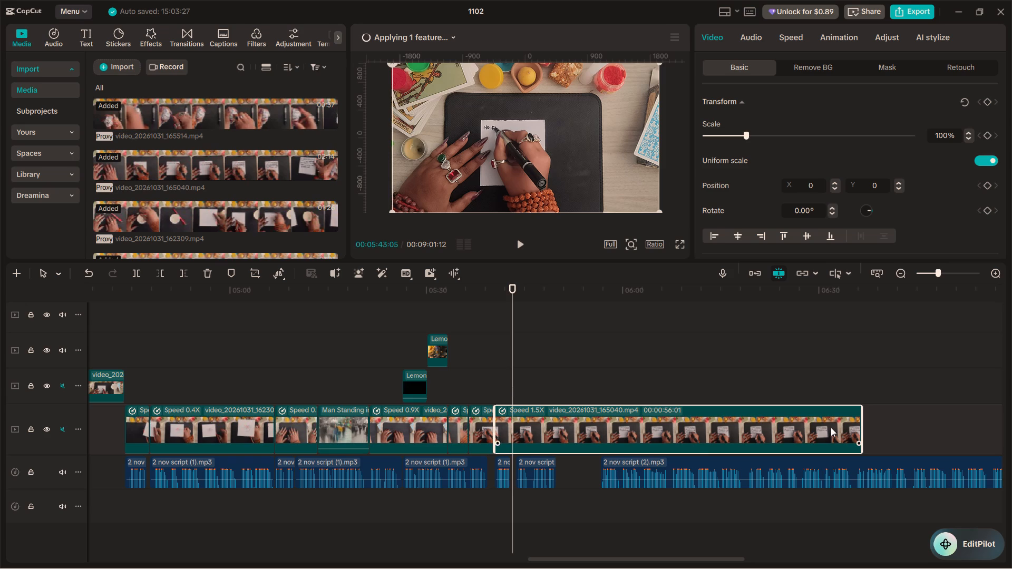
pyautogui.click(781, 39)
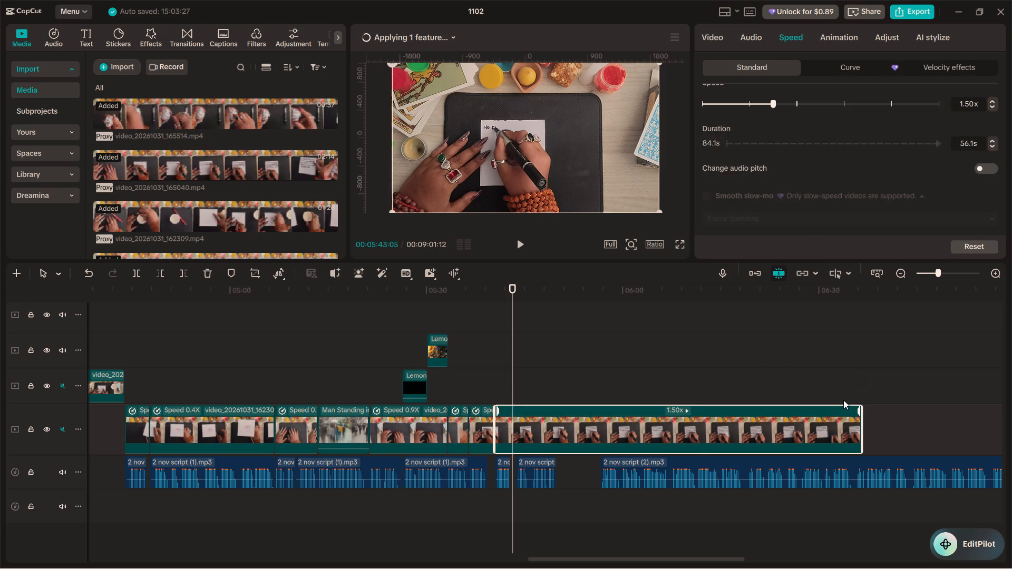
pyautogui.moveTo(858, 412); pyautogui.dragTo(801, 413)
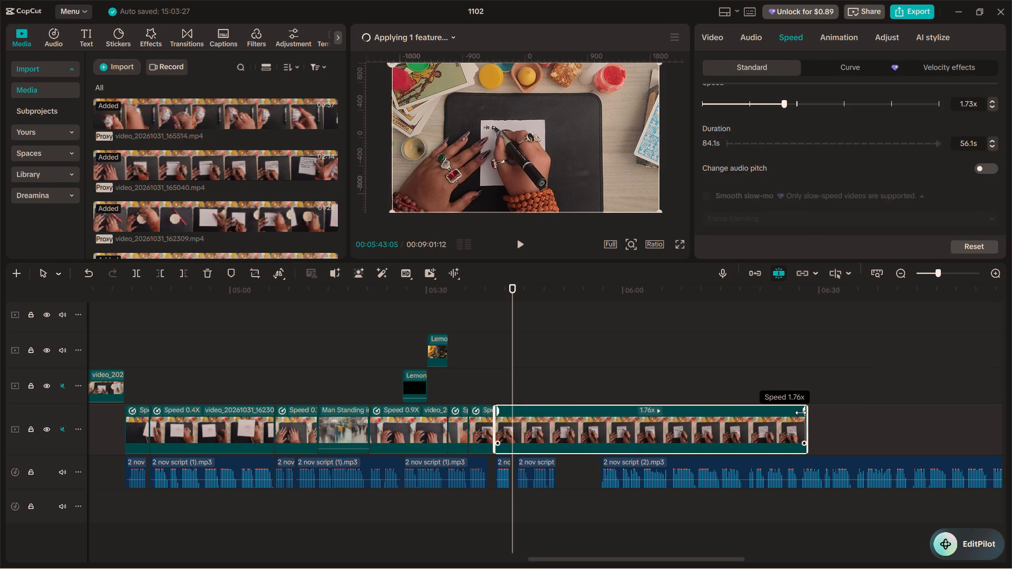
pyautogui.moveTo(801, 413); pyautogui.dragTo(780, 413)
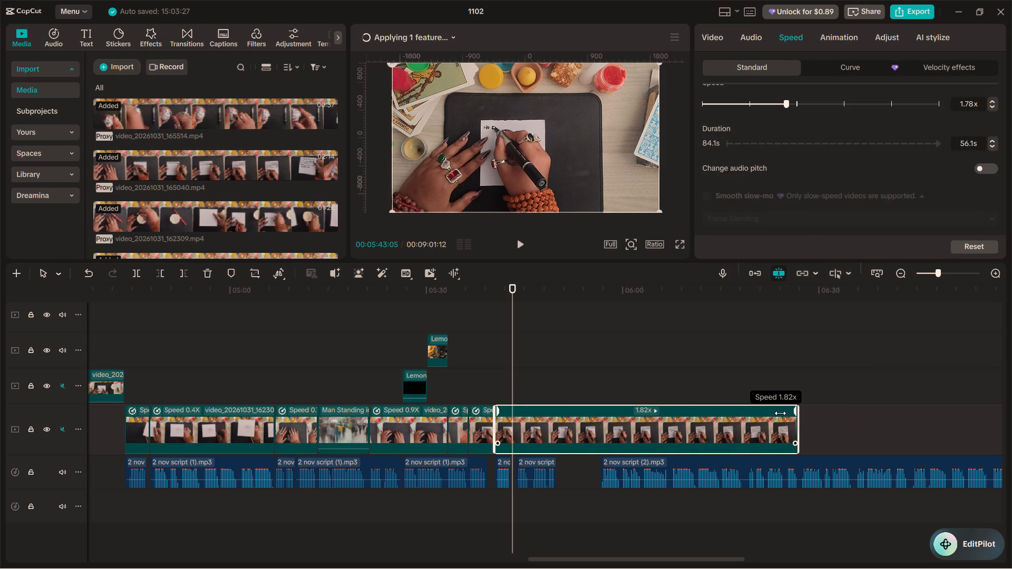
pyautogui.moveTo(780, 413); pyautogui.dragTo(773, 413)
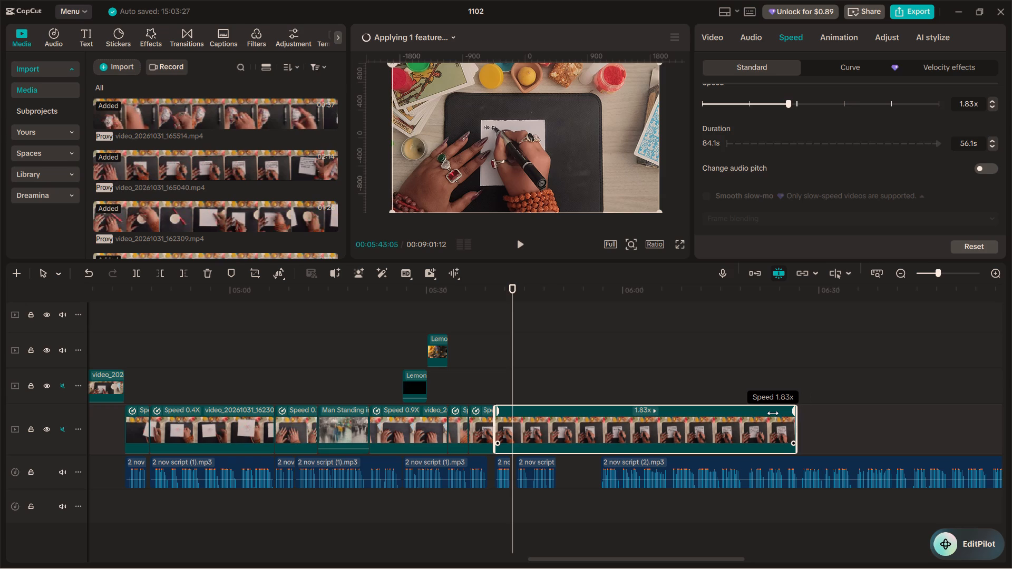
pyautogui.moveTo(773, 413); pyautogui.dragTo(769, 411)
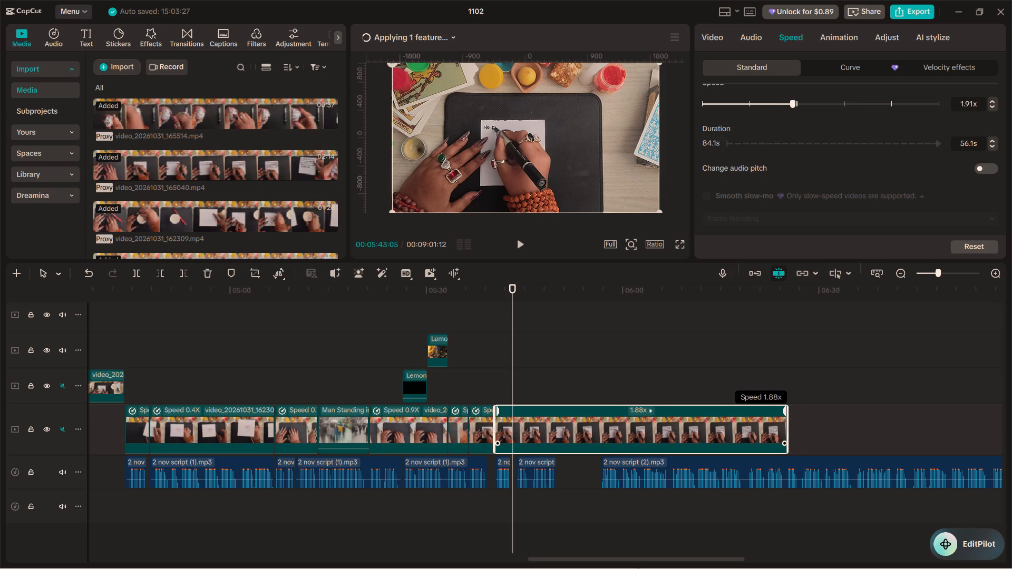
# Switch to the Brave browser and look through the Rajkumar Rao red carpet results on YouTube for usable footage.
pyautogui.moveTo(670, 568); pyautogui.dragTo(632, 568)
pyautogui.click(566, 555)
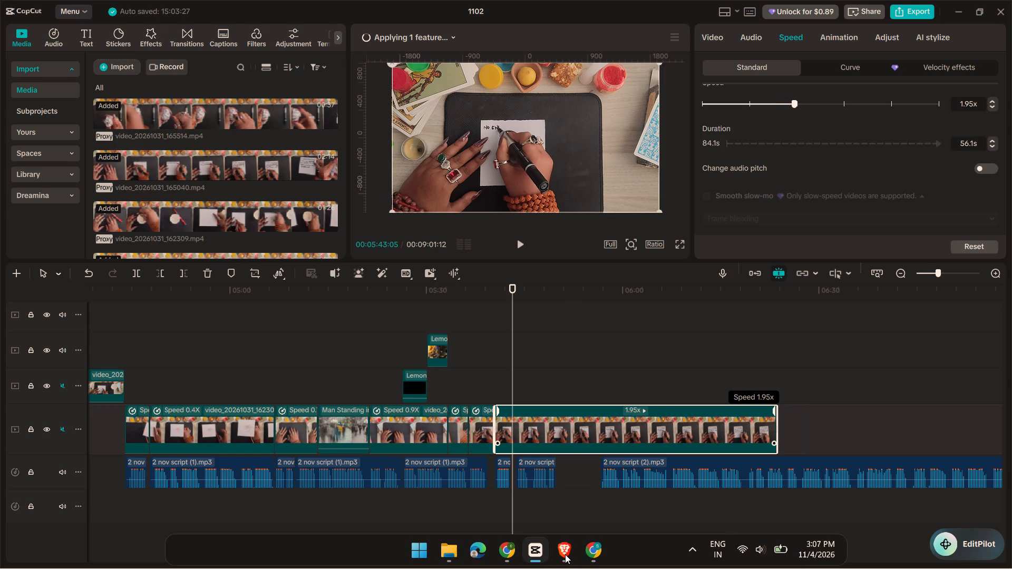
pyautogui.scroll(7, 580, 166)
pyautogui.scroll(-7, 580, 166)
pyautogui.scroll(3, 580, 166)
pyautogui.scroll(-4, 580, 166)
pyautogui.scroll(7, 580, 166)
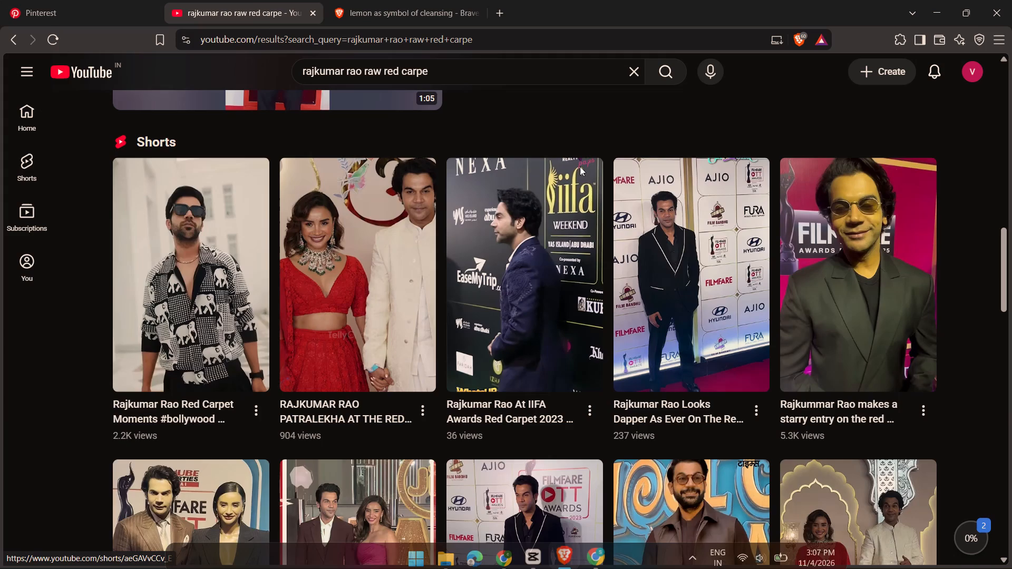
pyautogui.scroll(-7, 580, 166)
pyautogui.scroll(6, 580, 170)
pyautogui.scroll(-4, 580, 170)
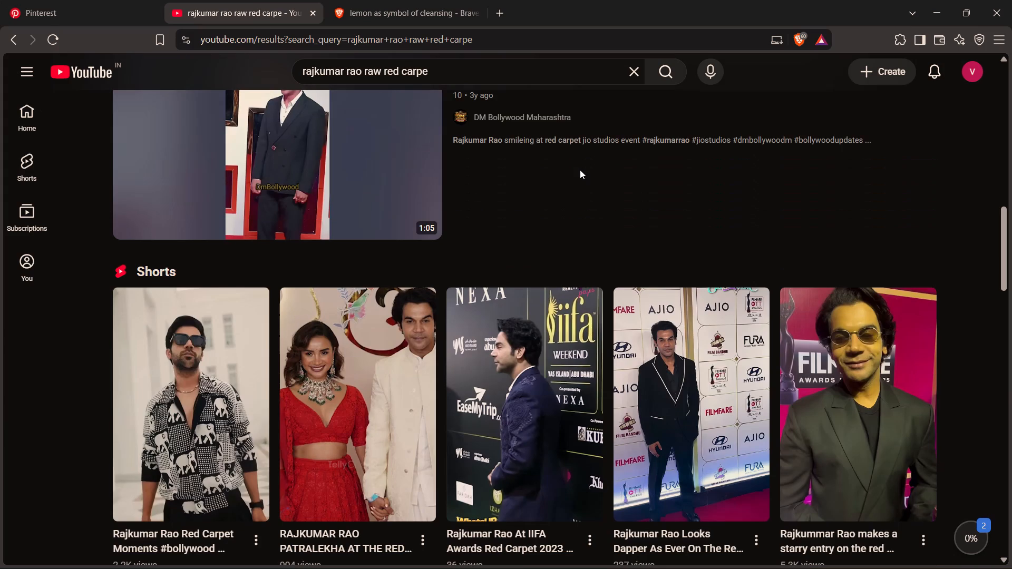
pyautogui.scroll(12, 580, 170)
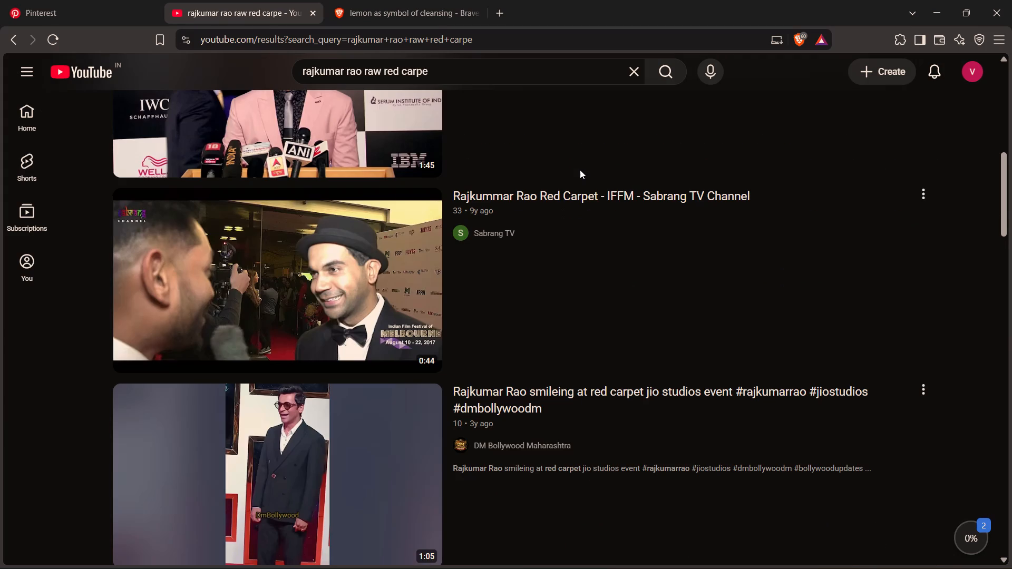
pyautogui.scroll(1, 575, 188)
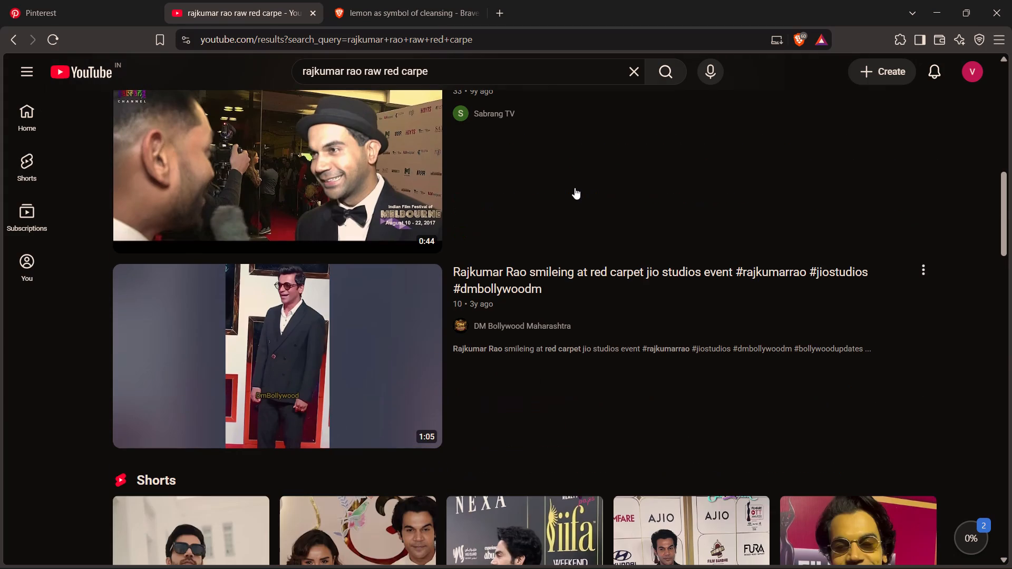
pyautogui.scroll(1, 575, 188)
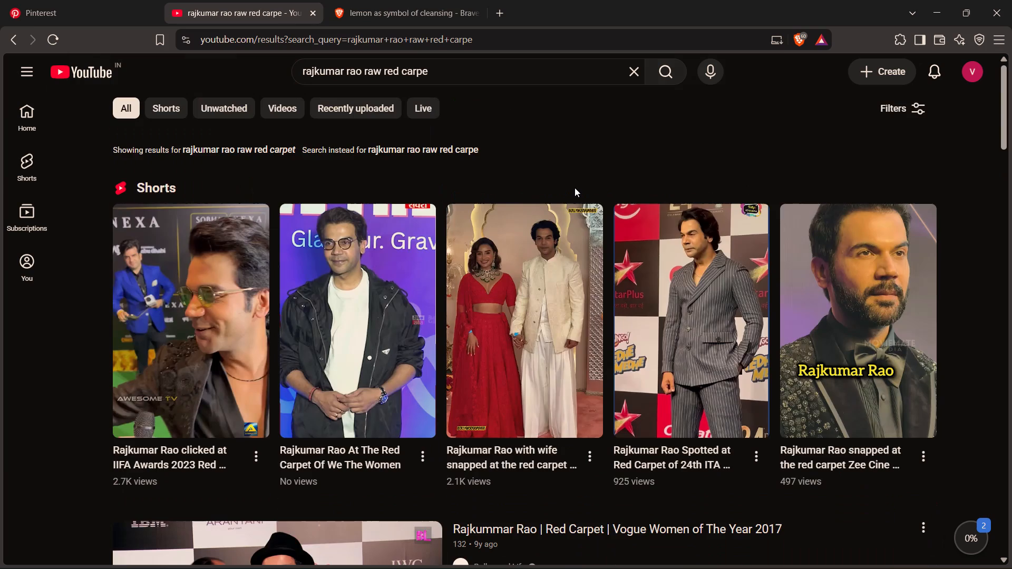
pyautogui.scroll(2, 575, 188)
pyautogui.scroll(-7, 575, 188)
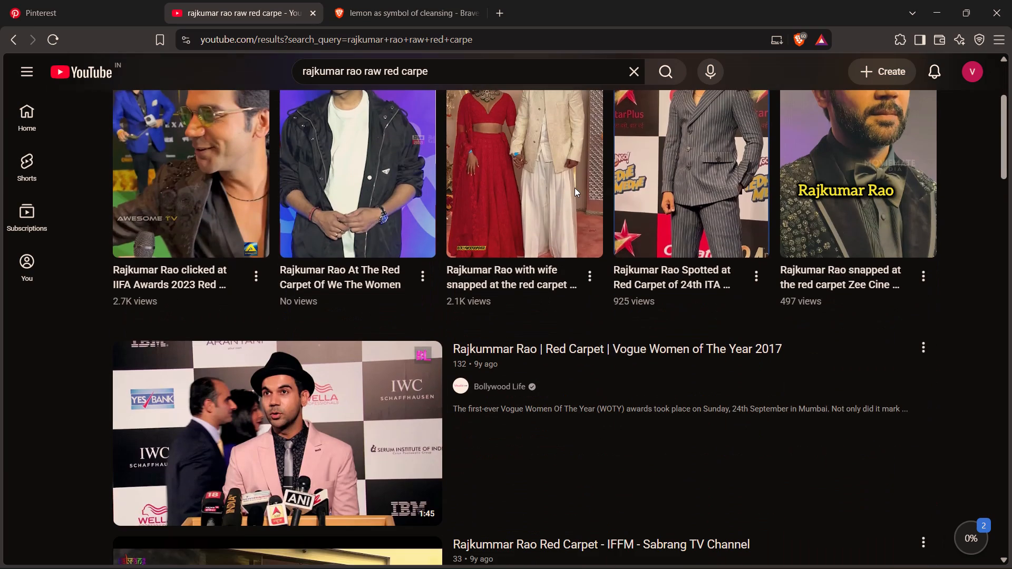
pyautogui.scroll(-3, 575, 188)
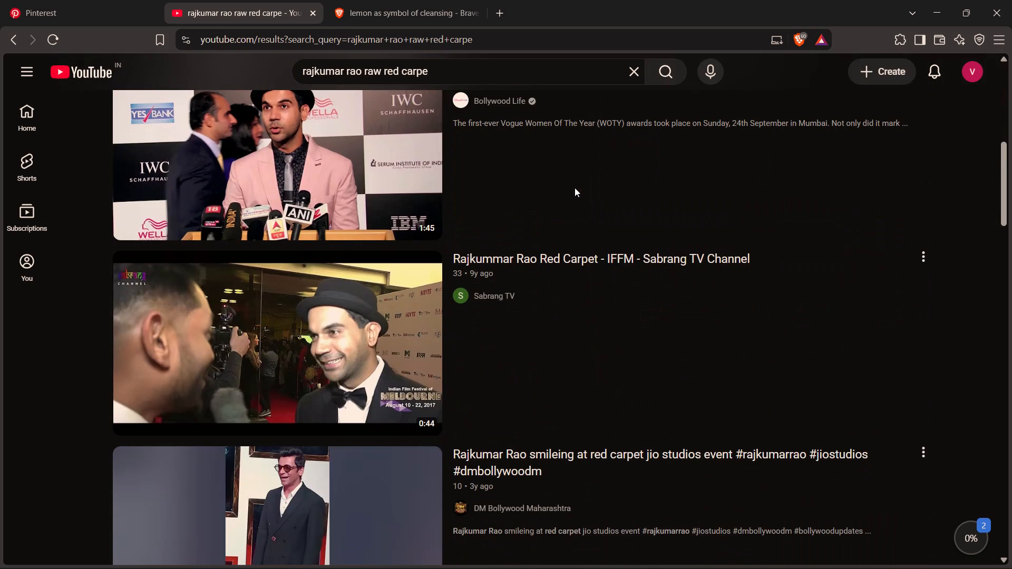
pyautogui.scroll(1, 575, 188)
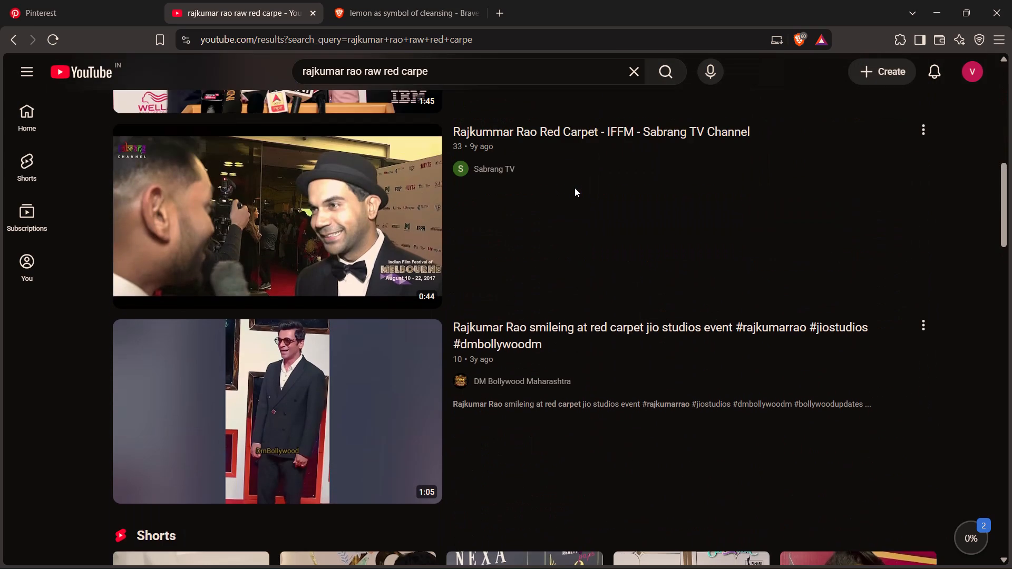
pyautogui.scroll(1, 575, 188)
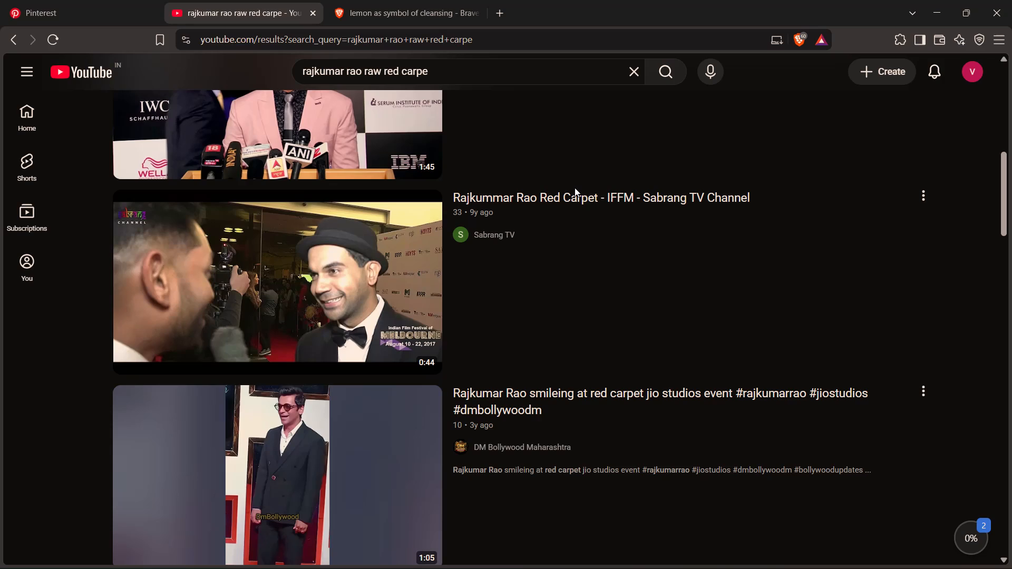
pyautogui.scroll(2, 575, 188)
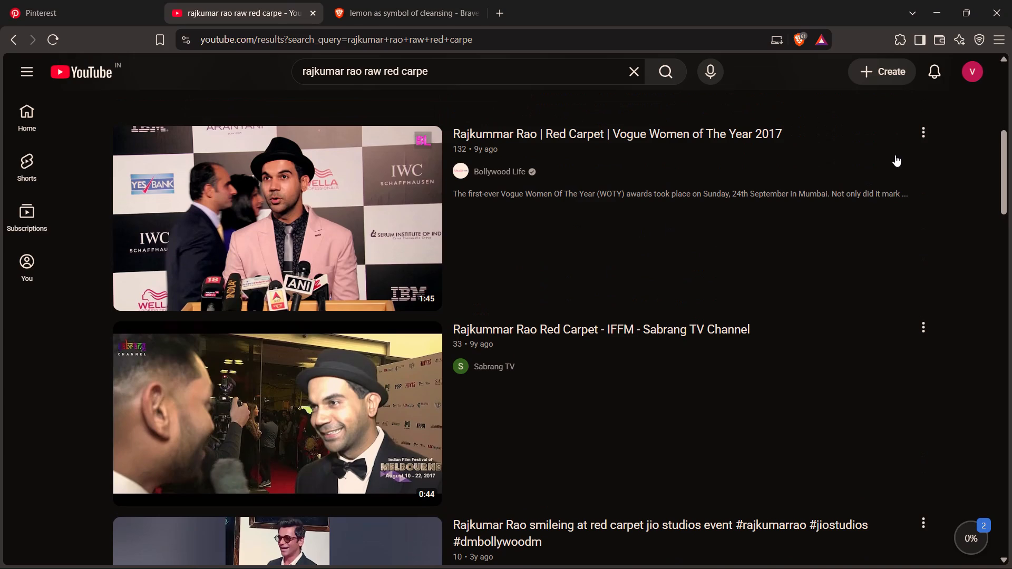
# Copy the share link of the video "Rajkummar Rao | Red Carpet | Vogue Women of The Year 2017".
pyautogui.click(920, 135)
pyautogui.click(863, 267)
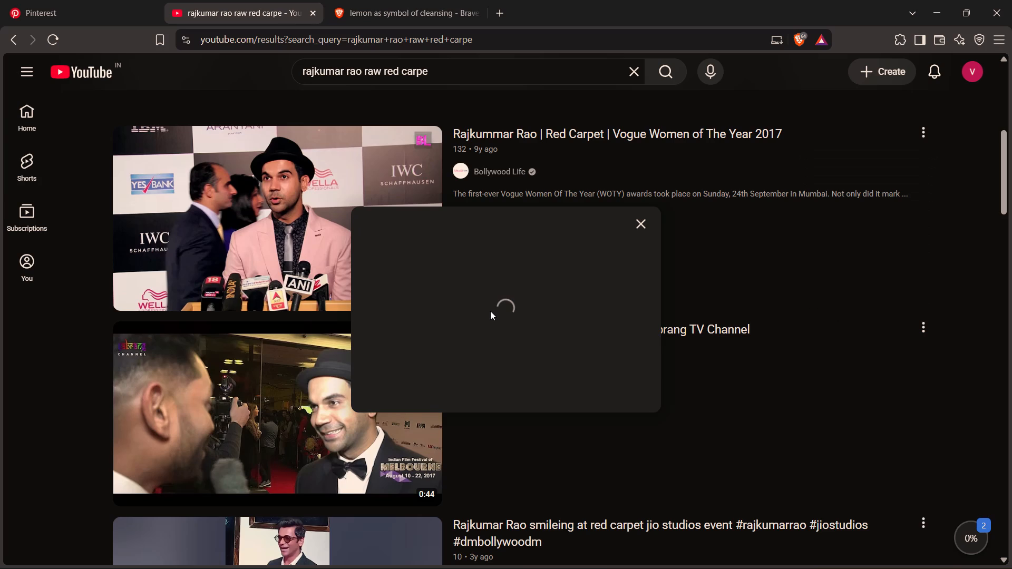
pyautogui.click(607, 328)
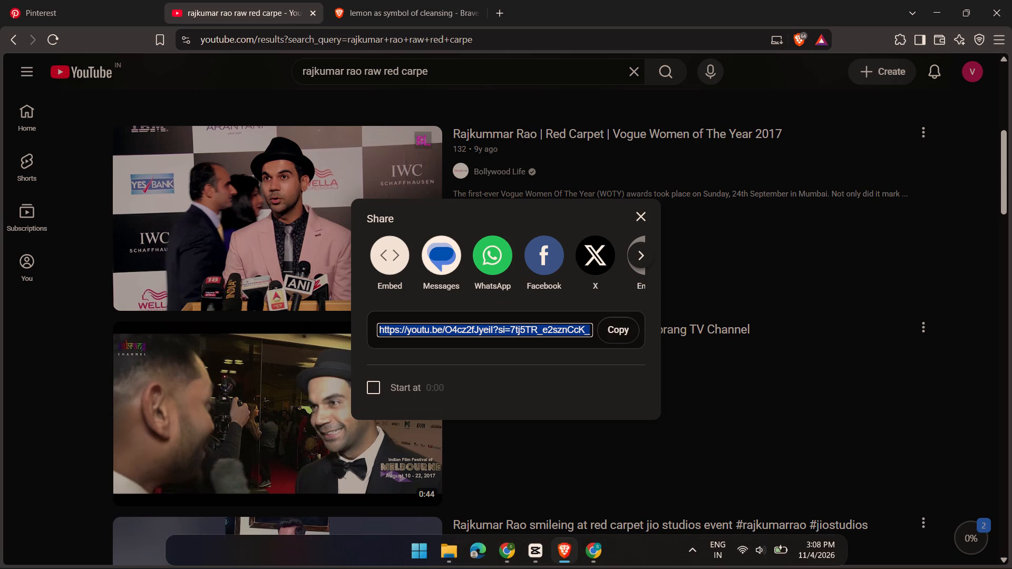
# Switch to Microsoft Edge and enter "whatsapp" as the web search on the new tab.
pyautogui.click(475, 560)
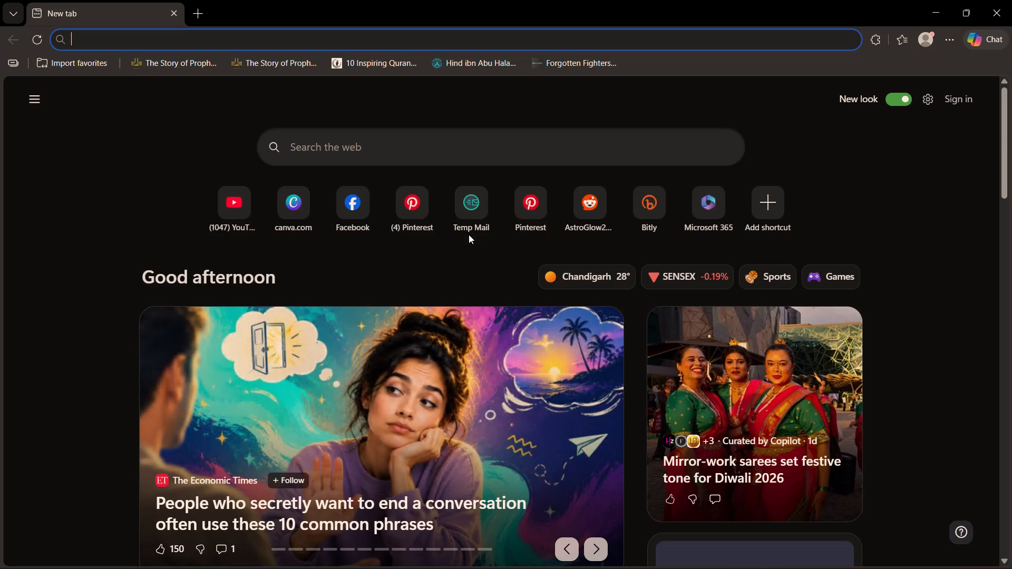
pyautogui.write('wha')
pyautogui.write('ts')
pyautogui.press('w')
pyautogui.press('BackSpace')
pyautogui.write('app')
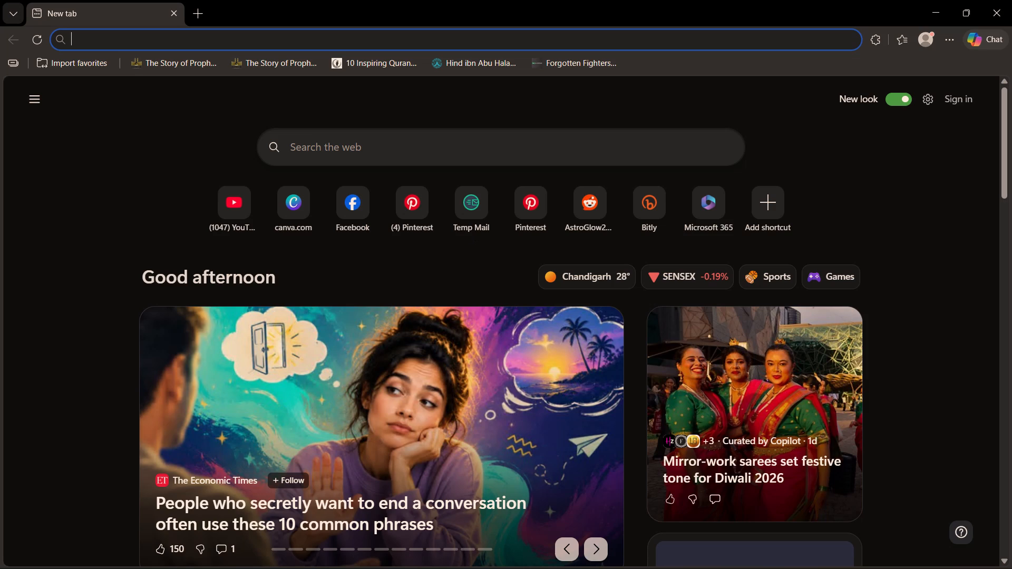
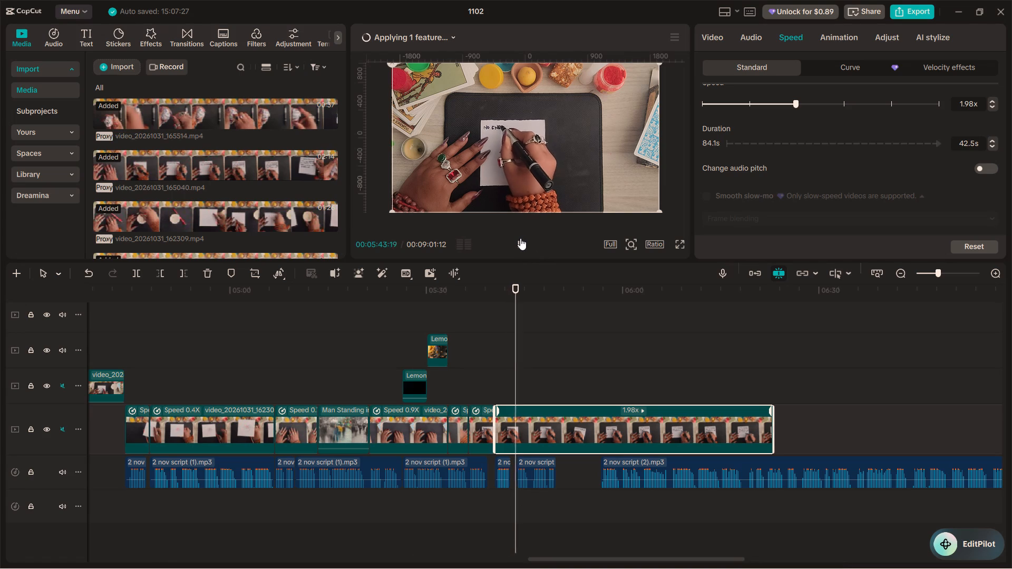
# Play back the sped-up handwriting clip from about 05:43 to 05:48 against the narration, and return the playhead to about 05:44.
pyautogui.click(520, 238)
pyautogui.click(520, 238)
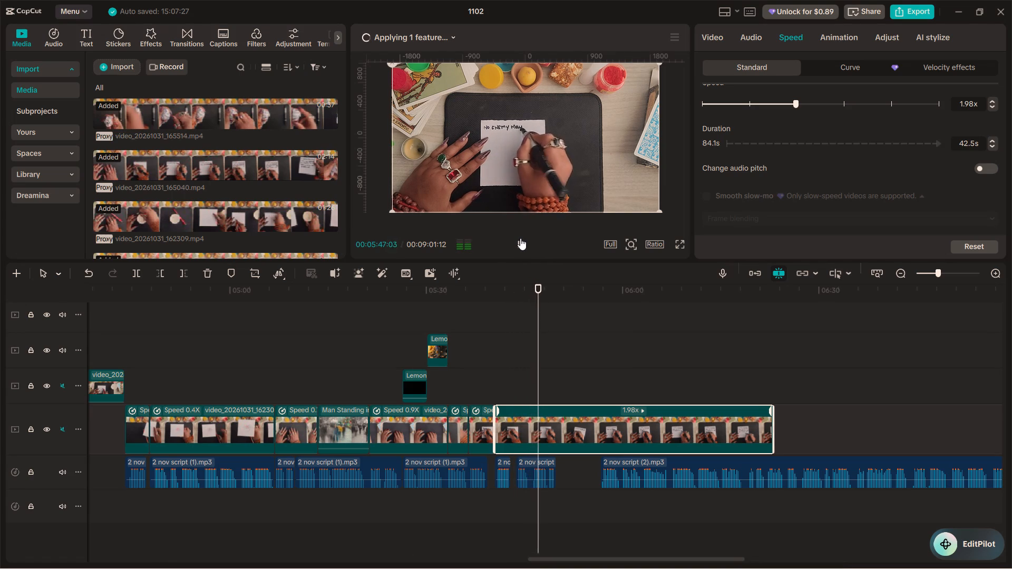
pyautogui.click(520, 238)
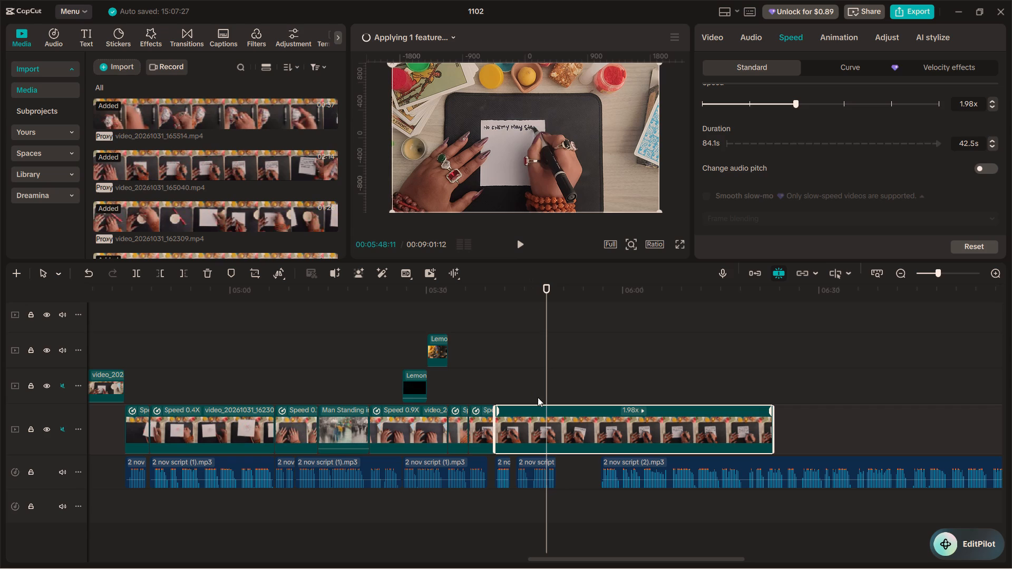
pyautogui.moveTo(545, 382); pyautogui.dragTo(520, 375)
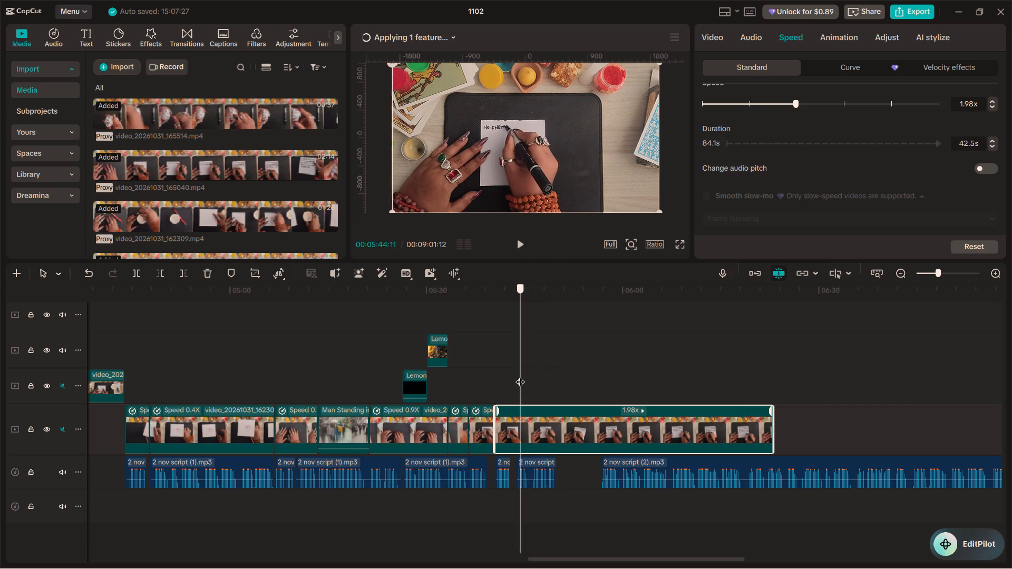
# Scrub and play back the sped-up handwriting footage between about 05:42 and 05:51 to find the section to cut.
pyautogui.moveTo(520, 375); pyautogui.dragTo(513, 374)
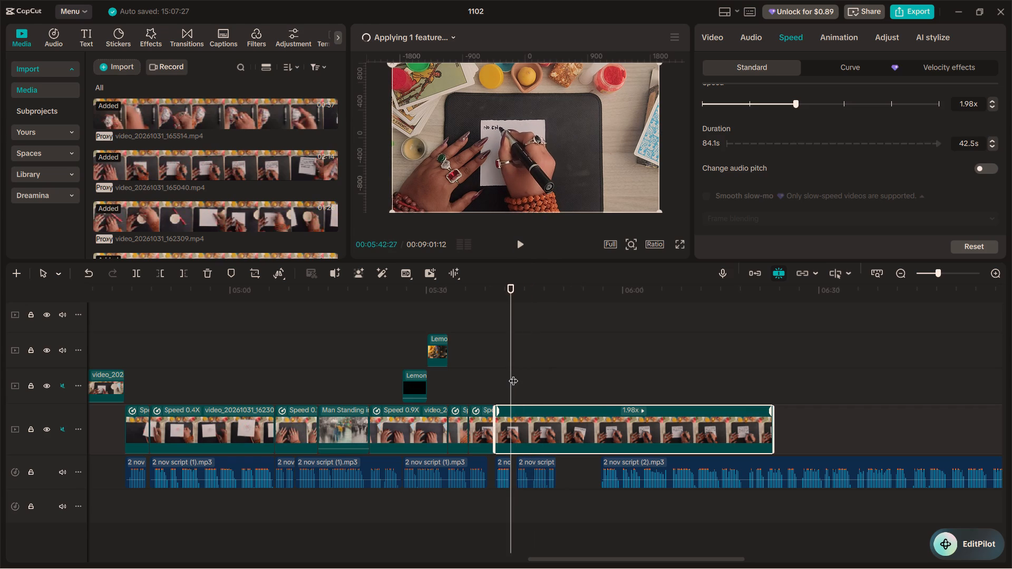
pyautogui.moveTo(513, 374); pyautogui.dragTo(549, 386)
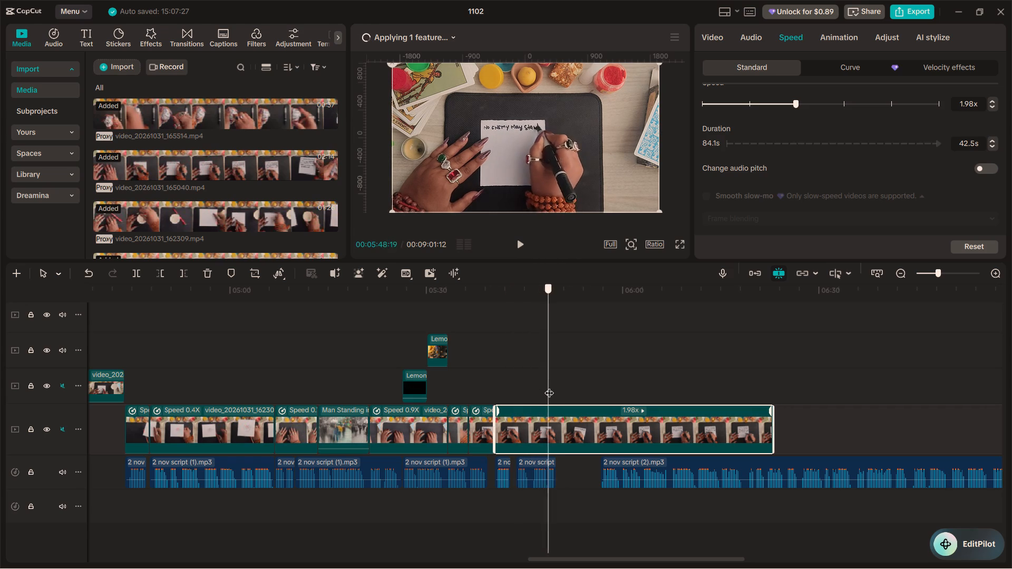
pyautogui.moveTo(549, 386); pyautogui.dragTo(552, 390)
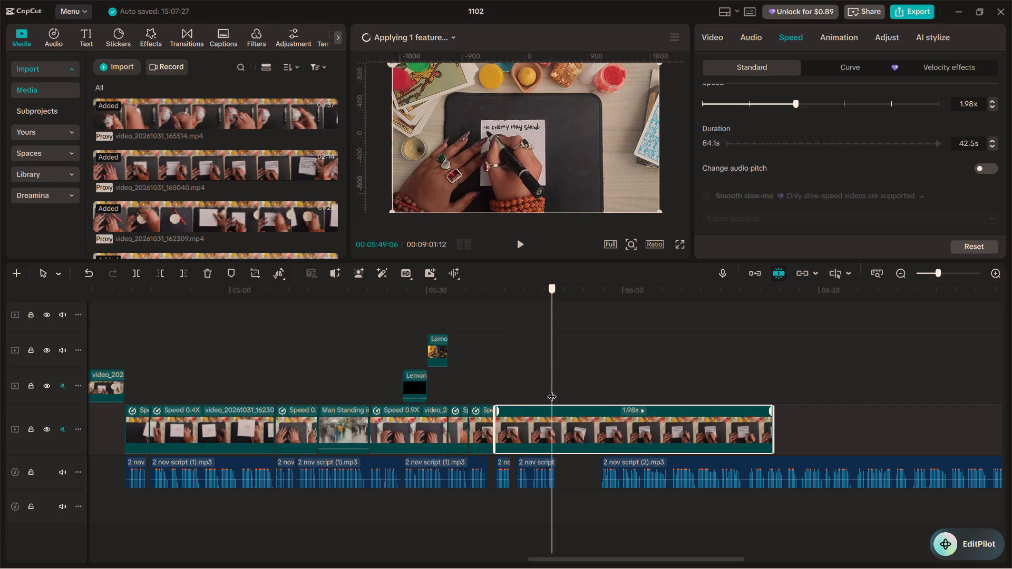
pyautogui.moveTo(552, 390); pyautogui.dragTo(520, 388)
pyautogui.press('v')
pyautogui.write('v')
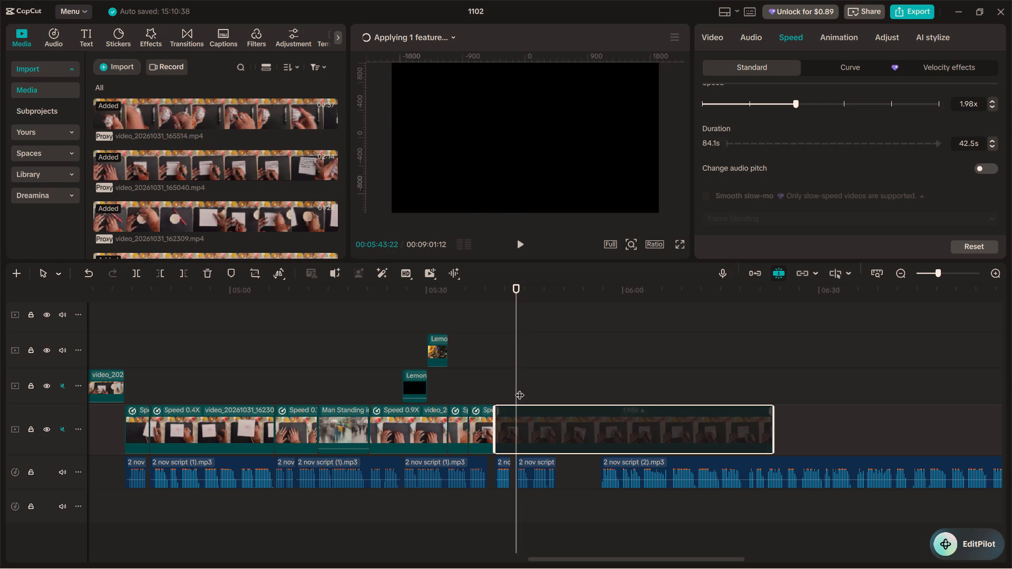
pyautogui.press('space')
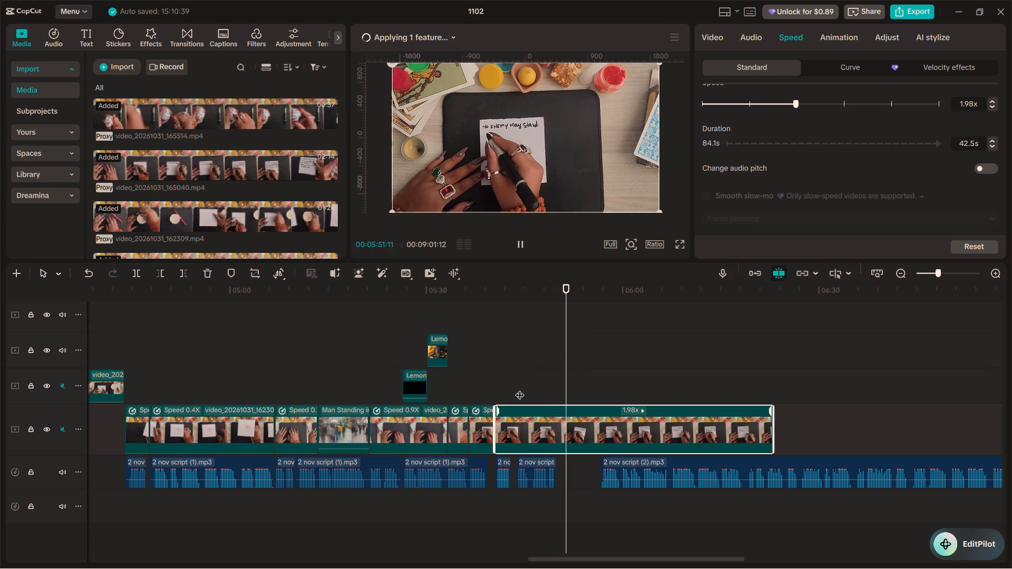
pyautogui.press('space')
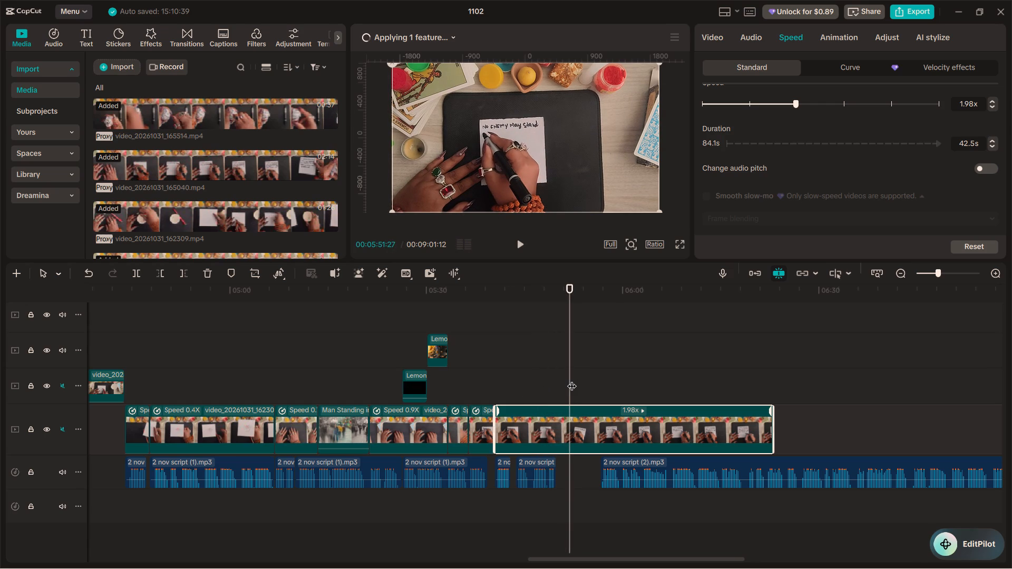
# Split the 1.98x handwriting clip on the main track at 00:05:49:26, where the narration clip ends.
pyautogui.moveTo(572, 379); pyautogui.dragTo(562, 379)
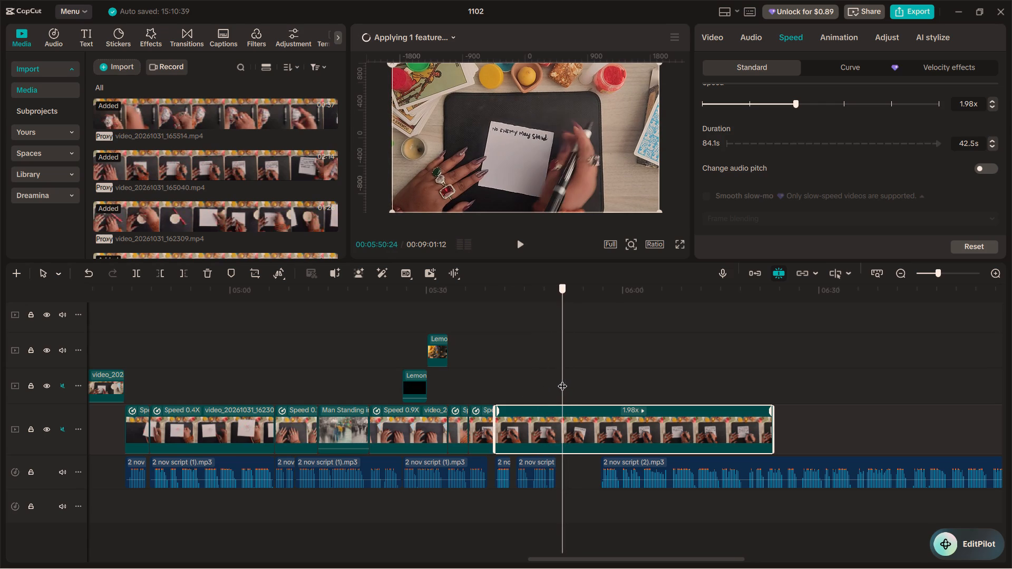
pyautogui.moveTo(562, 379); pyautogui.dragTo(561, 379)
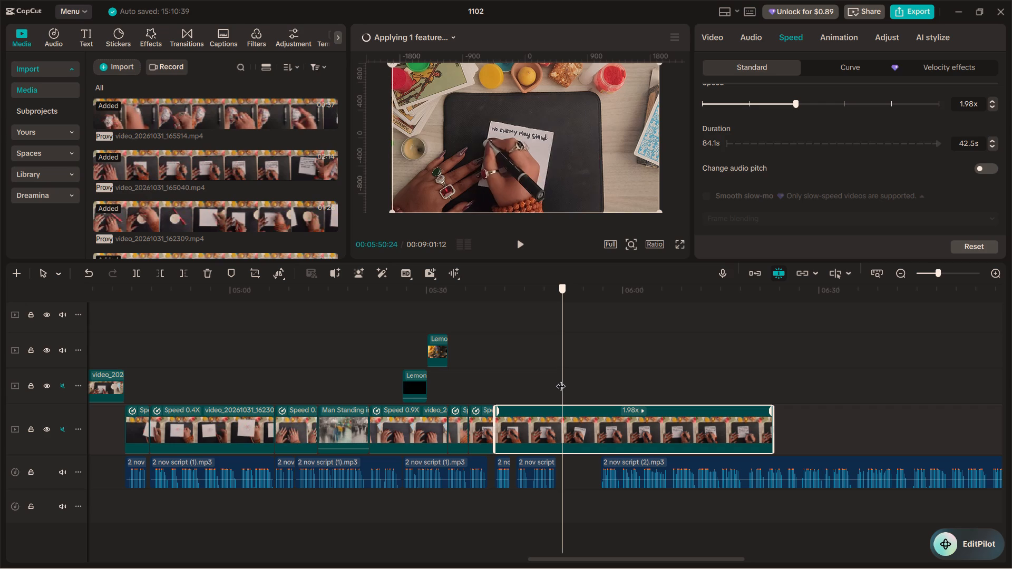
pyautogui.moveTo(561, 379); pyautogui.dragTo(559, 379)
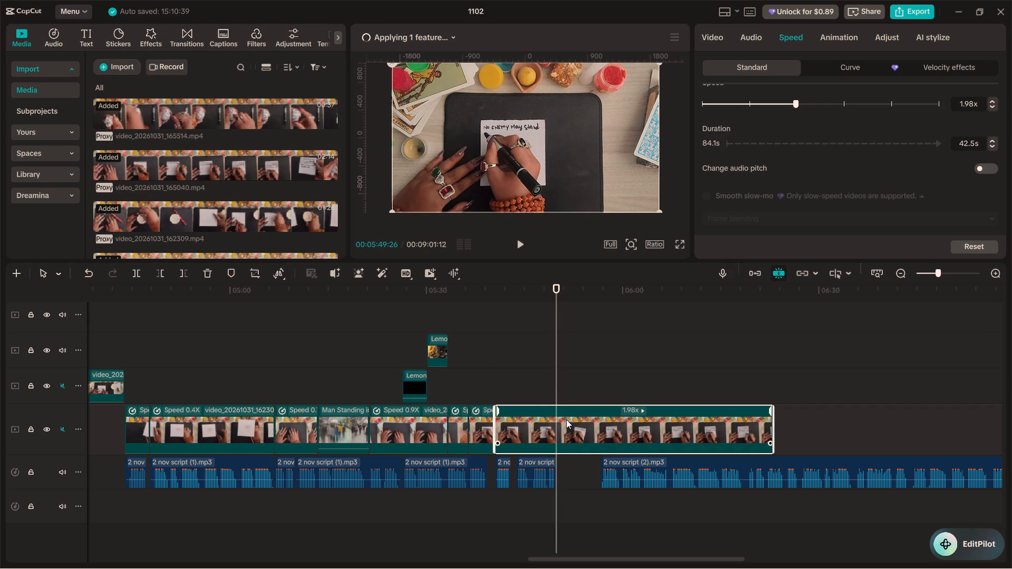
pyautogui.hotkey('ctrl', 'b')
# Step frame by frame through the handwriting clip and split it again at 00:05:51:25, once the paper is repositioned.
pyautogui.press('Right')
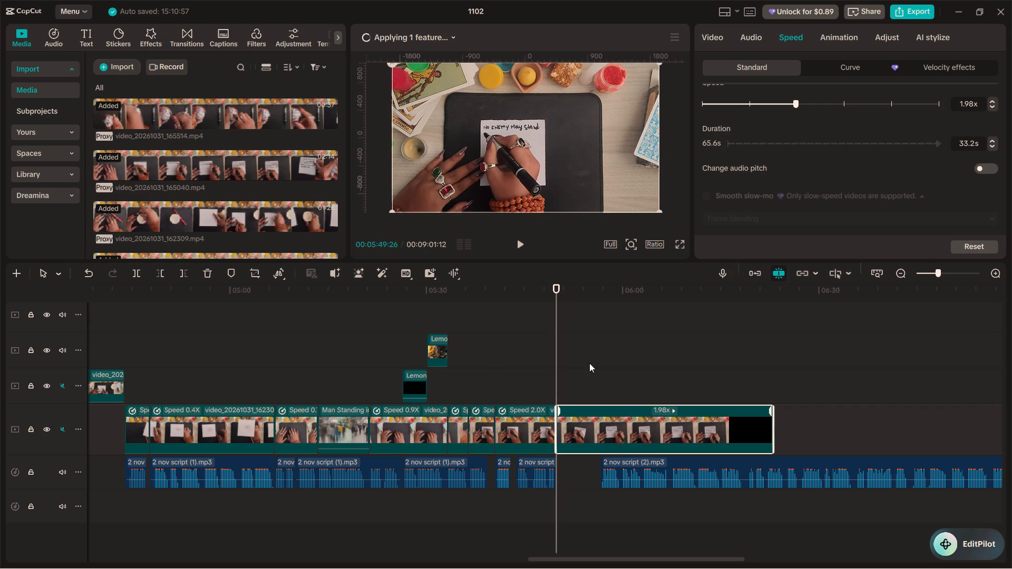
pyautogui.press('Right')
pyautogui.press('Right')
pyautogui.press('Right')
pyautogui.press('Right')
pyautogui.press('Right')
pyautogui.press('Right')
pyautogui.press('Right')
pyautogui.press('Right')
pyautogui.press('Right')
pyautogui.press('Right')
pyautogui.press('Right')
pyautogui.press('Right')
pyautogui.press('Right')
pyautogui.press('Right')
pyautogui.press('Right')
pyautogui.press('Right')
pyautogui.press('Right')
pyautogui.press('Right')
pyautogui.press('Right')
pyautogui.press('Right')
pyautogui.press('Right')
pyautogui.press('Right')
pyautogui.press('Right')
pyautogui.press('Right')
pyautogui.press('Right')
pyautogui.press('Right')
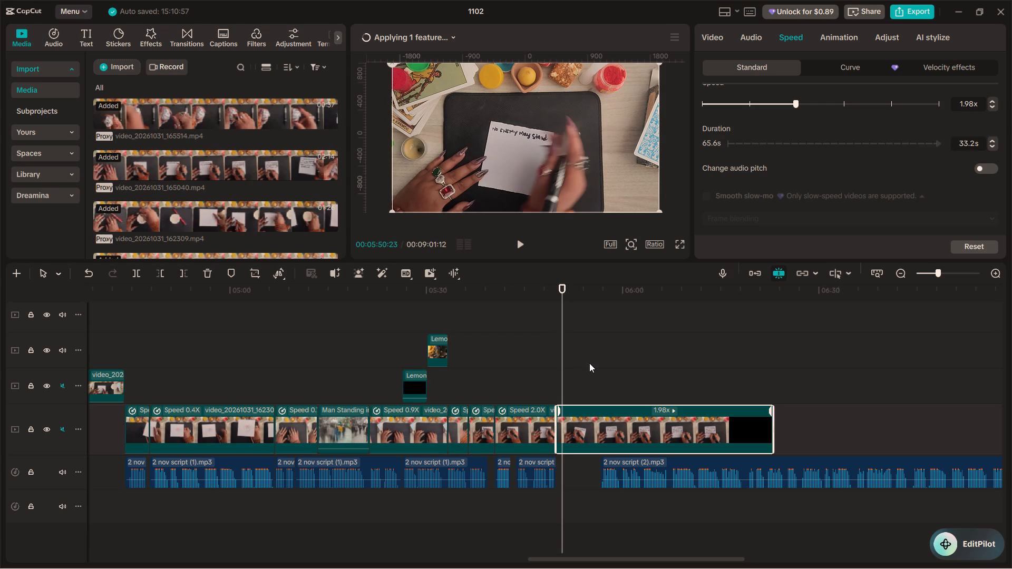
pyautogui.press('Left')
pyautogui.press('Left')
pyautogui.press('Left')
pyautogui.press('Left')
pyautogui.press('Left')
pyautogui.press('Left')
pyautogui.press('Left')
pyautogui.press('Left')
pyautogui.press('Left')
pyautogui.press('Left')
pyautogui.press('Left')
pyautogui.press('Left')
pyautogui.press('Left')
pyautogui.press('Left')
pyautogui.press('Left')
pyautogui.press('Left')
pyautogui.press('Left')
pyautogui.press('Left')
pyautogui.press('Left')
pyautogui.press('Left')
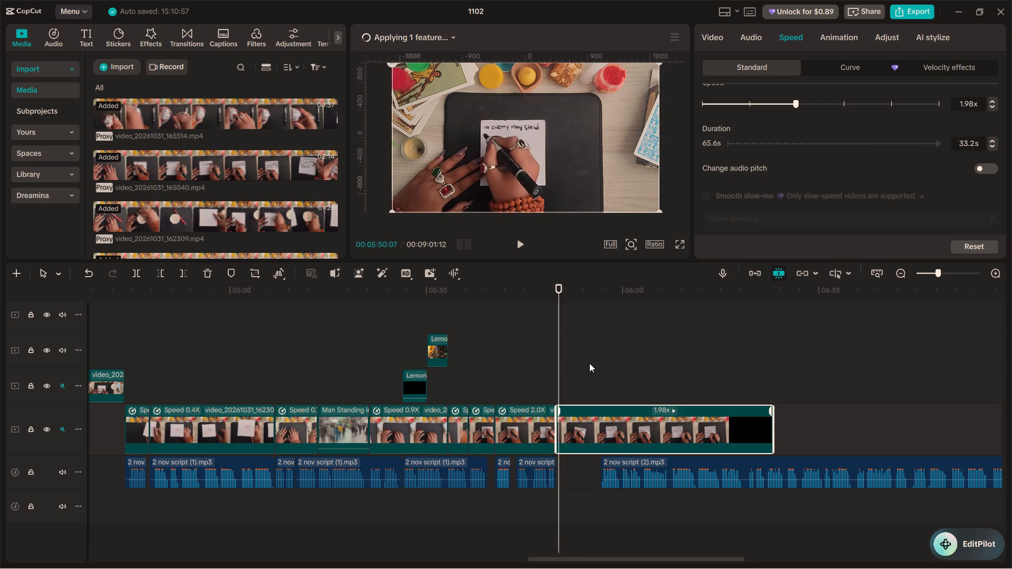
pyautogui.press('Left')
pyautogui.press('Right')
pyautogui.press('Right')
pyautogui.press('Right')
pyautogui.press('Right')
pyautogui.press('Right')
pyautogui.press('Right')
pyautogui.press('Right')
pyautogui.press('Right')
pyautogui.press('Right')
pyautogui.press('Right')
pyautogui.press('Right')
pyautogui.press('Right')
pyautogui.press('Right')
pyautogui.press('Right')
pyautogui.press('Right')
pyautogui.press('Right')
pyautogui.press('Right')
pyautogui.press('Right')
pyautogui.press('Right')
pyautogui.press('Right')
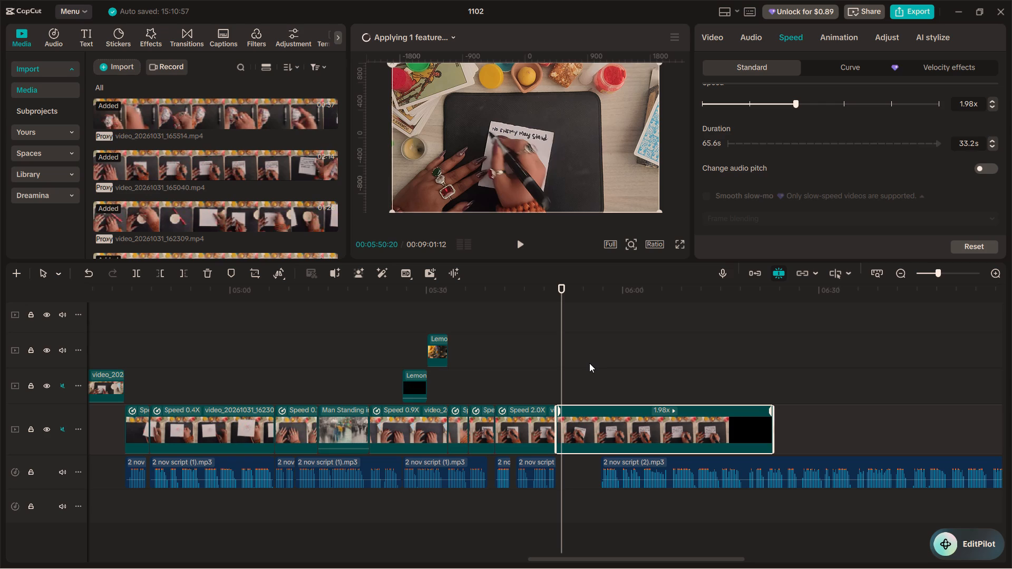
pyautogui.press('Right')
pyautogui.press('Right')
pyautogui.press('Right')
pyautogui.press('Right')
pyautogui.press('Right')
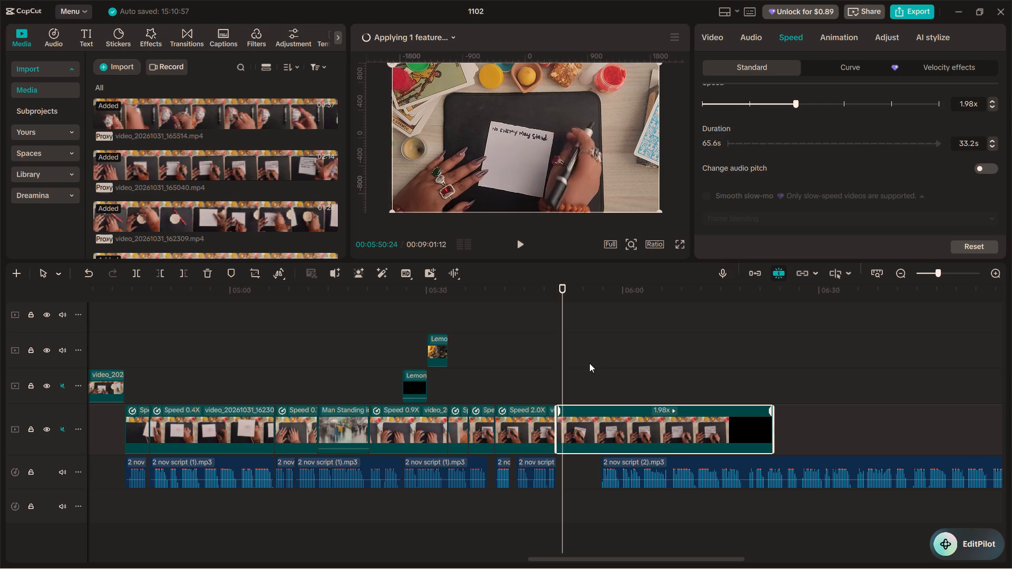
pyautogui.press('Right')
pyautogui.press('Right')
pyautogui.press('Right')
pyautogui.press('Right')
pyautogui.press('Right')
pyautogui.press('Right')
pyautogui.press('Right')
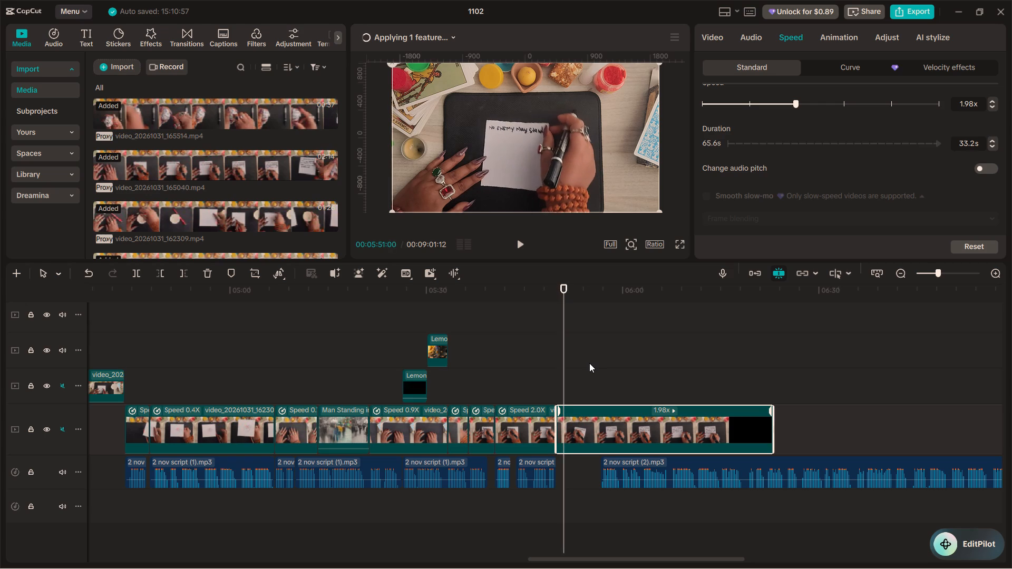
pyautogui.press('Right')
pyautogui.press('Right')
pyautogui.press('Right')
pyautogui.press('Right')
pyautogui.press('Right')
pyautogui.press('Right')
pyautogui.press('Right')
pyautogui.press('Right')
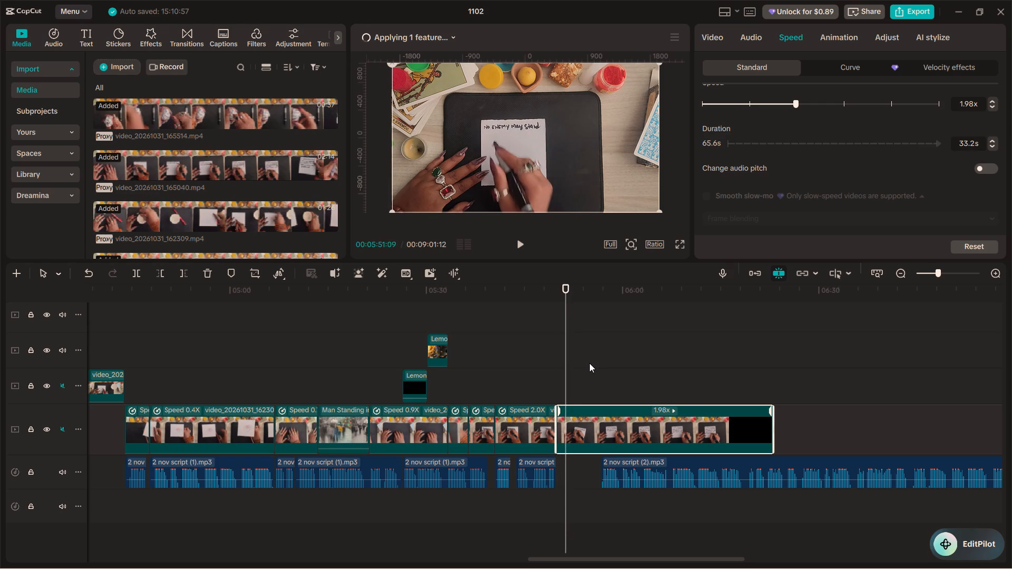
pyautogui.press('Right')
pyautogui.press('Right')
pyautogui.press('Right')
pyautogui.press('Right')
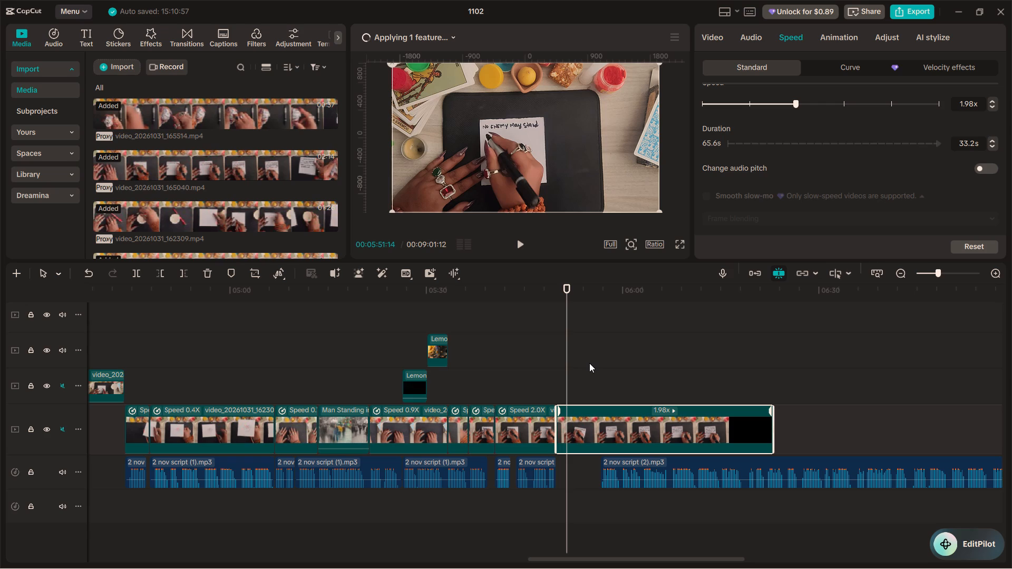
pyautogui.press('Right')
pyautogui.press('Right')
pyautogui.press('Right')
pyautogui.press('Right')
pyautogui.press('Right')
pyautogui.press('Right')
pyautogui.press('Right')
pyautogui.press('Right')
pyautogui.press('Right')
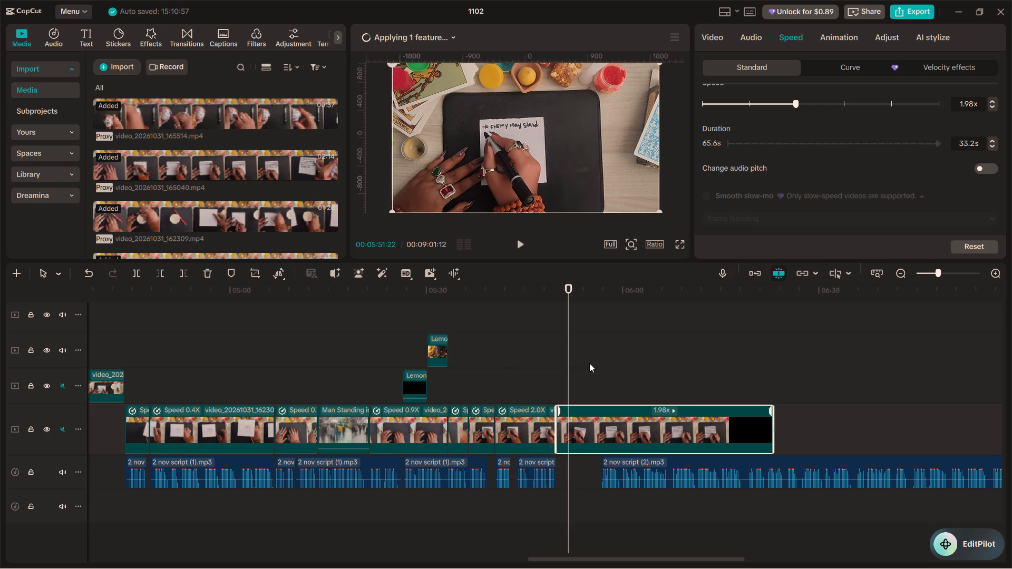
pyautogui.press('Right')
pyautogui.press('Right')
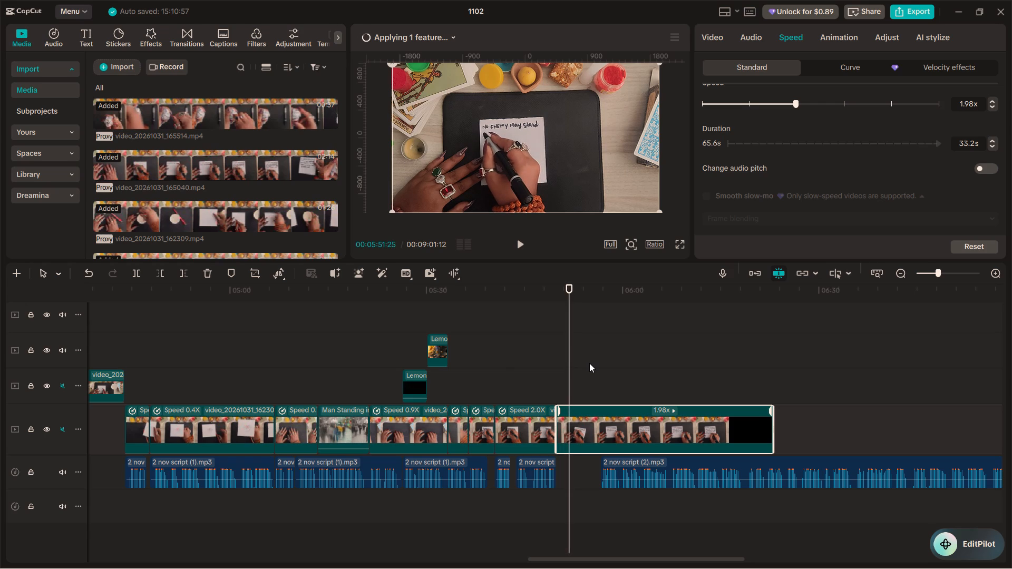
pyautogui.hotkey('ctrl', 'b')
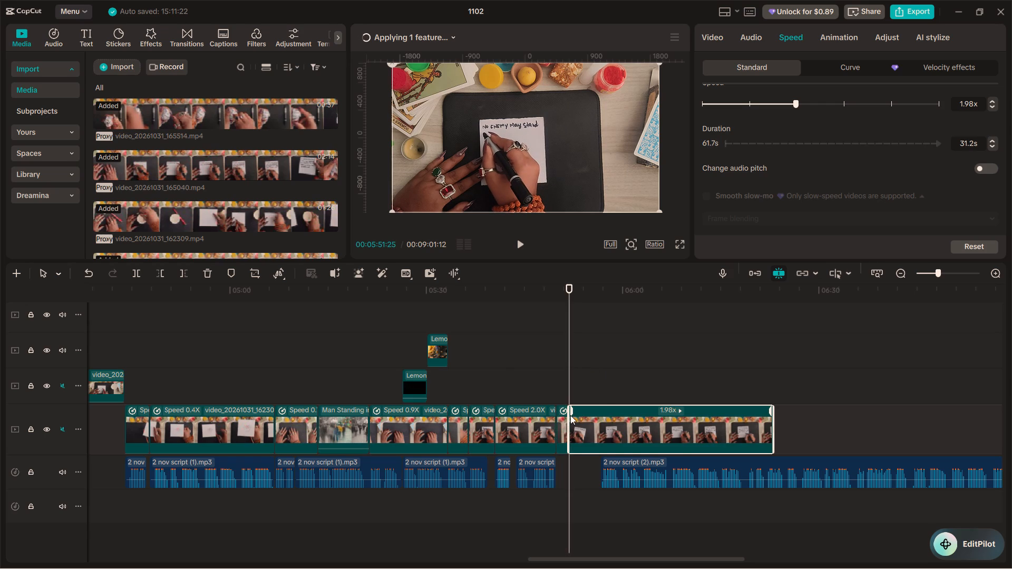
# Delete the short section between the two cuts and move the following clip back on the main track to close the gap.
pyautogui.click(564, 444)
pyautogui.press('BackSpace')
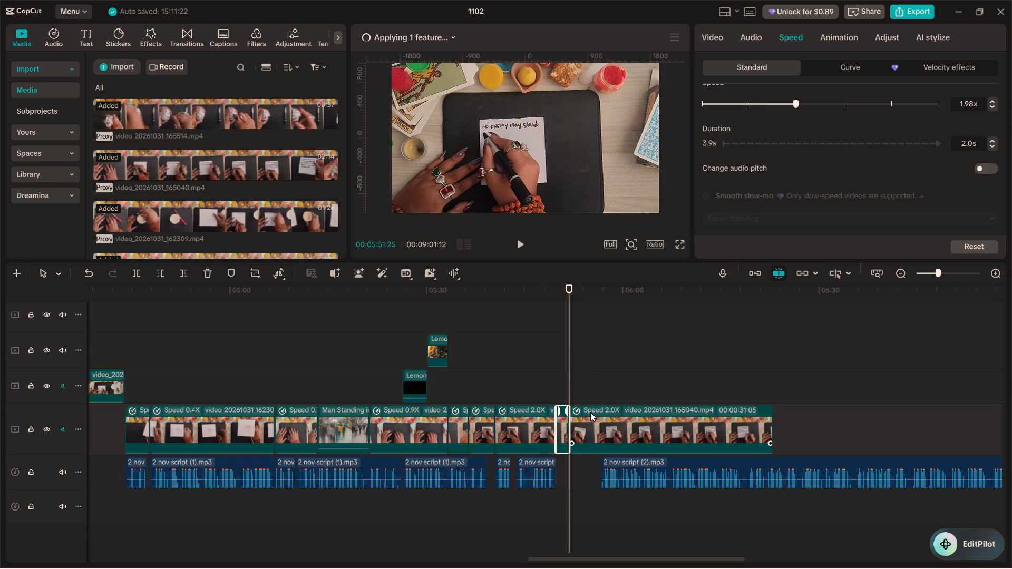
pyautogui.moveTo(590, 420); pyautogui.dragTo(572, 421)
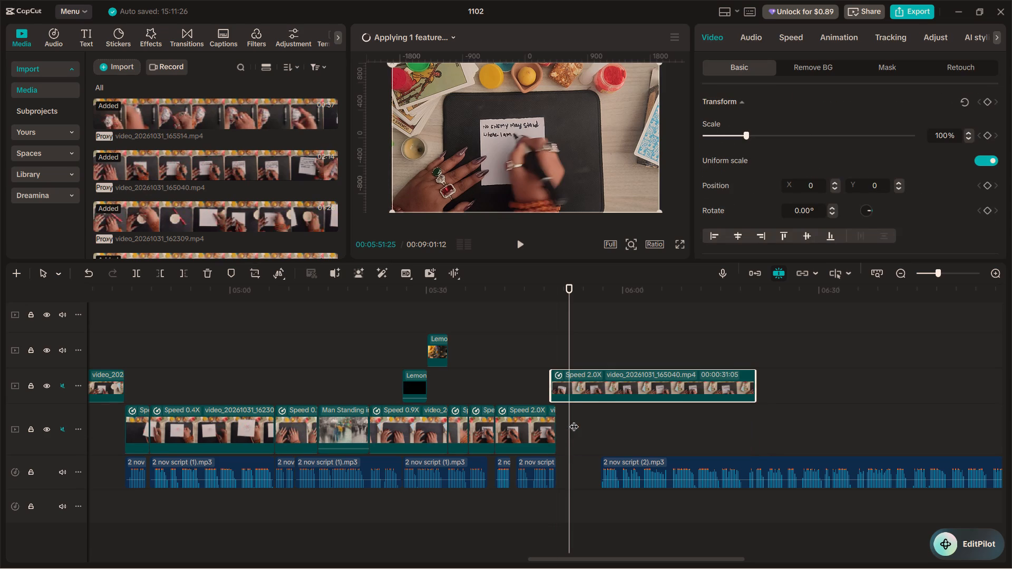
pyautogui.moveTo(595, 389); pyautogui.dragTo(598, 430)
pyautogui.click(548, 385)
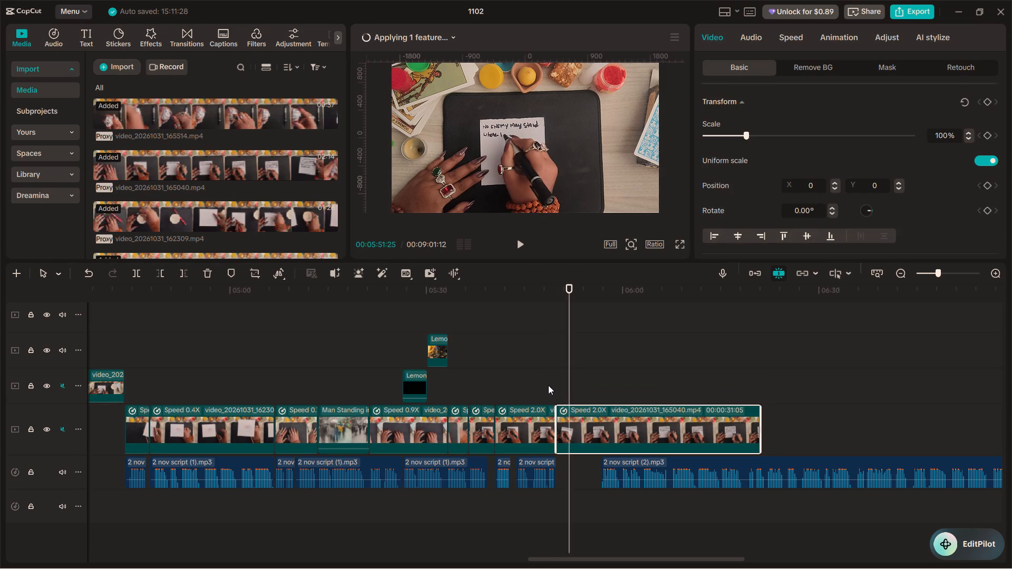
# Play back and scrub the handwriting footage between about 05:44 and 05:55 to check the cut and the narration timing.
pyautogui.press('space')
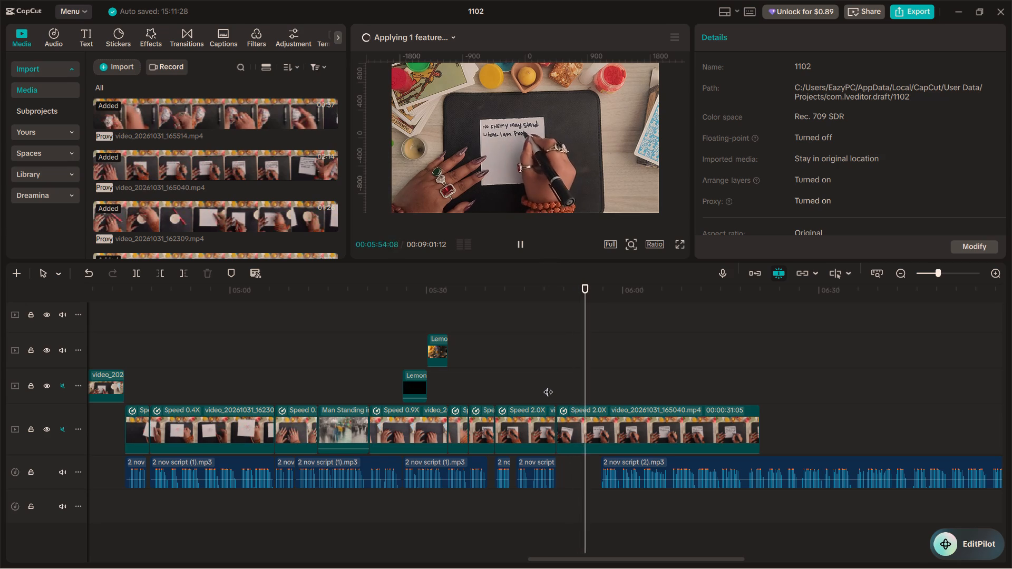
pyautogui.press('space')
pyautogui.keyDown('ctrl'); pyautogui.scroll(2, 562, 478); pyautogui.keyUp('ctrl')
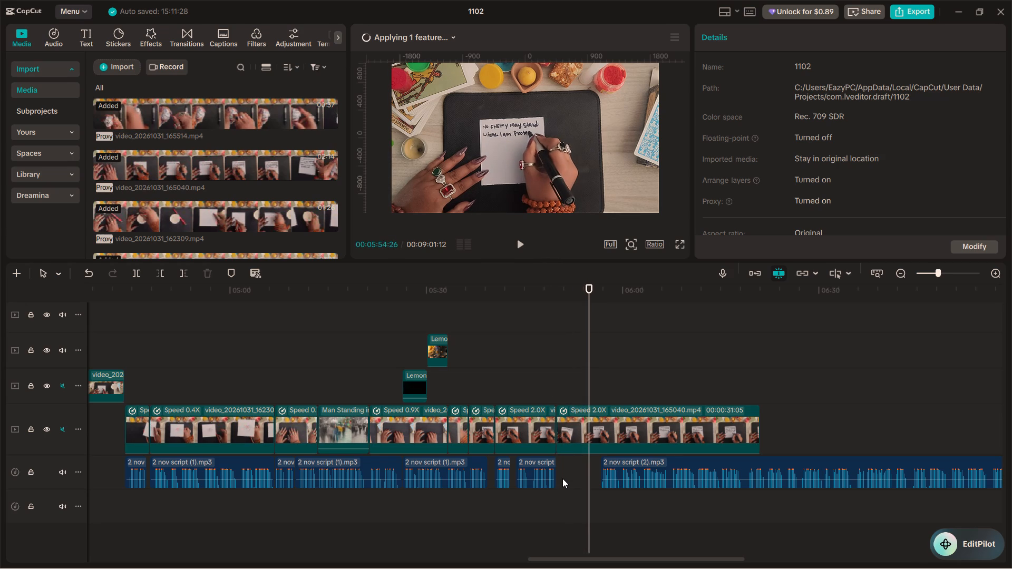
pyautogui.keyDown('ctrl'); pyautogui.scroll(7, 562, 478); pyautogui.keyUp('ctrl')
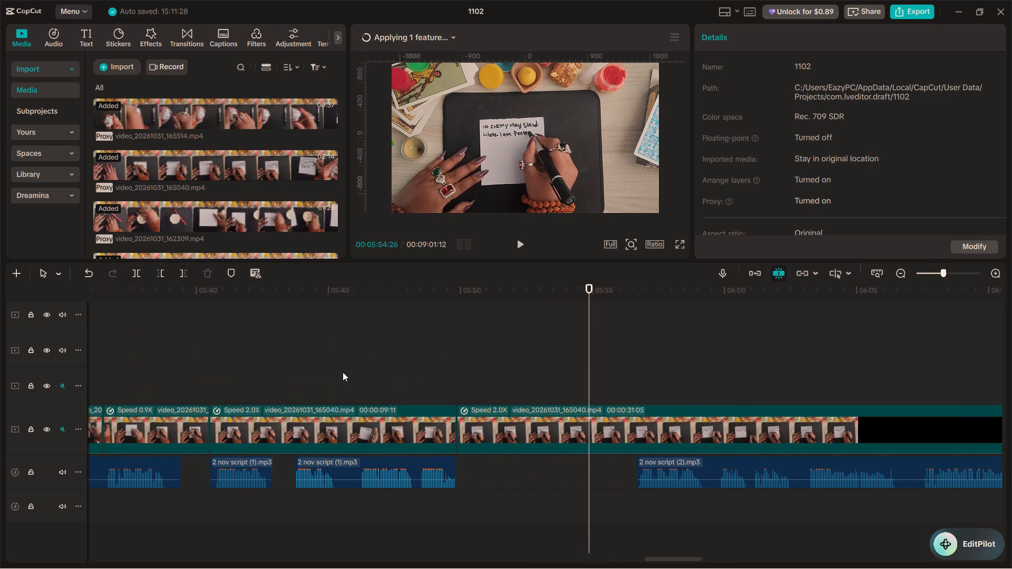
pyautogui.click(343, 372)
pyautogui.press('space')
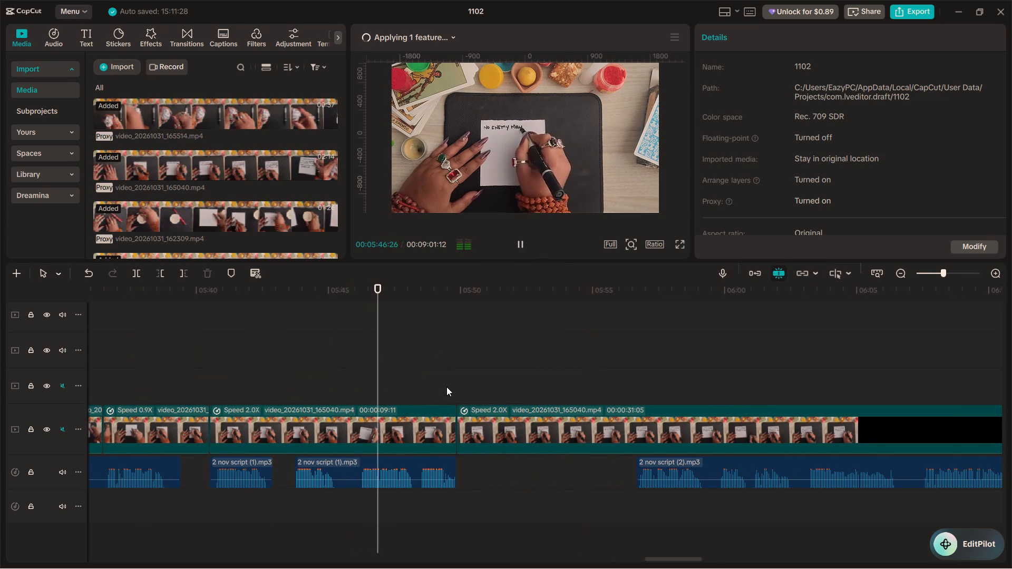
pyautogui.press('space')
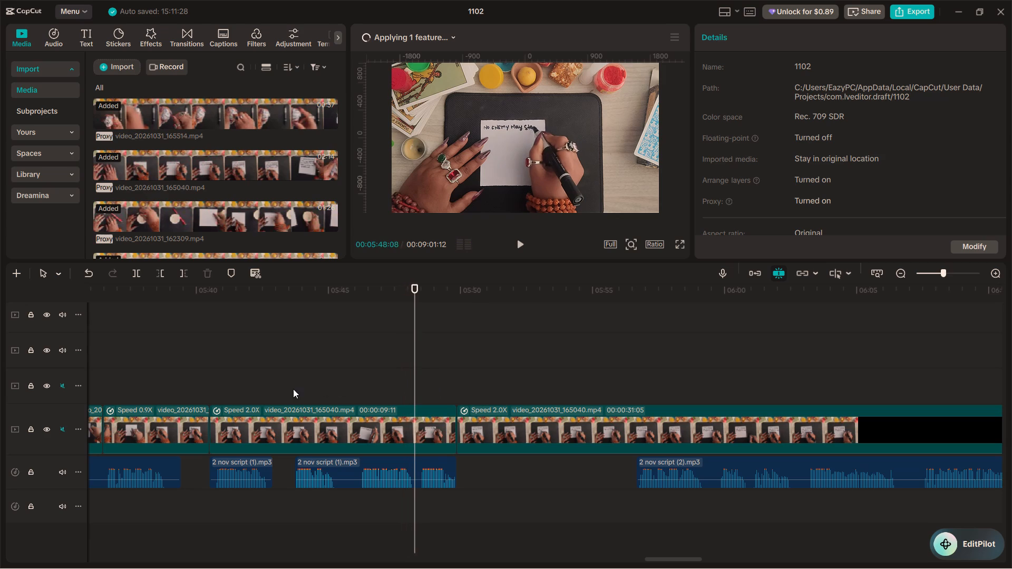
pyautogui.click(293, 389)
pyautogui.press('space')
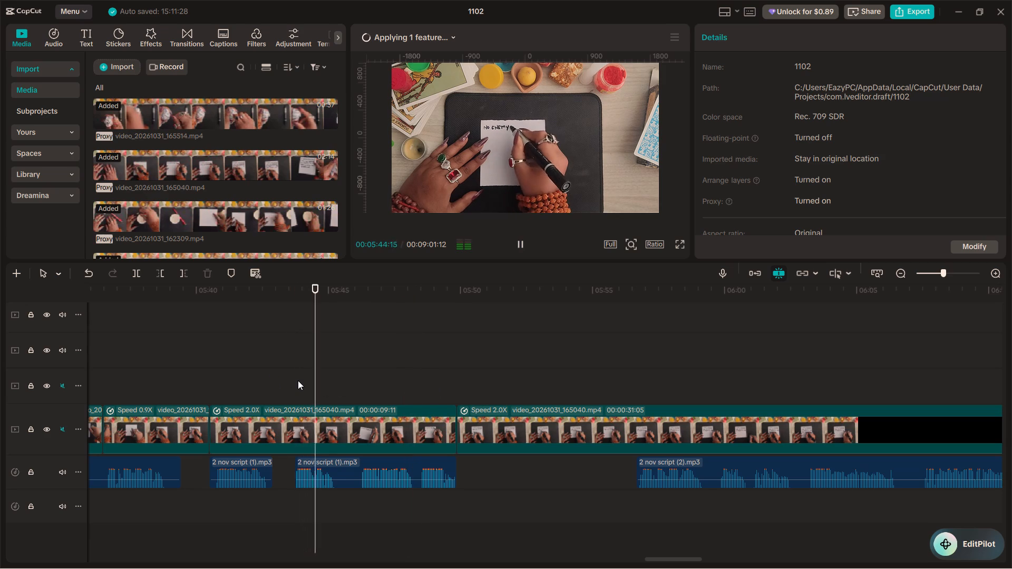
pyautogui.press('space')
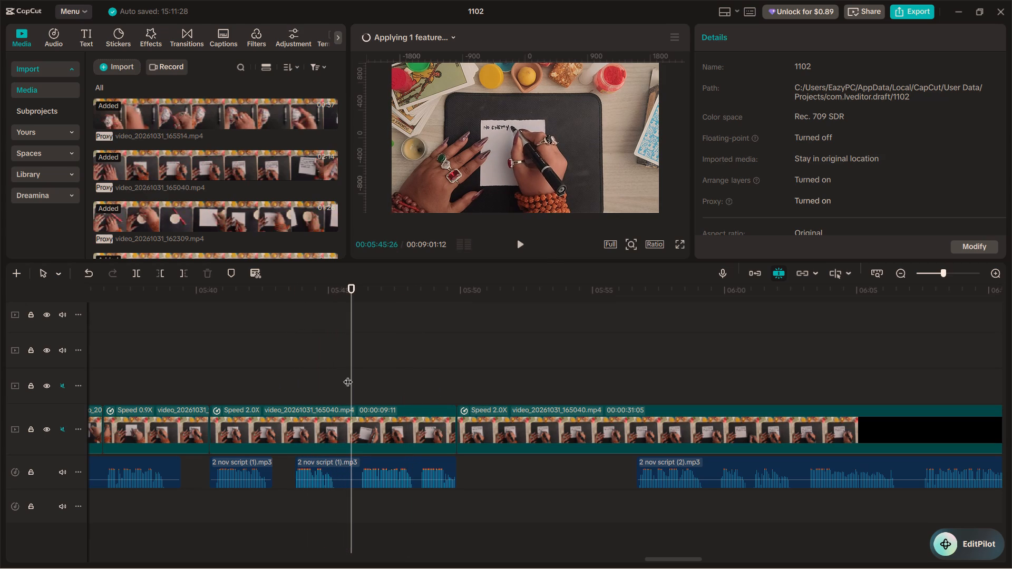
pyautogui.moveTo(352, 372); pyautogui.dragTo(433, 384)
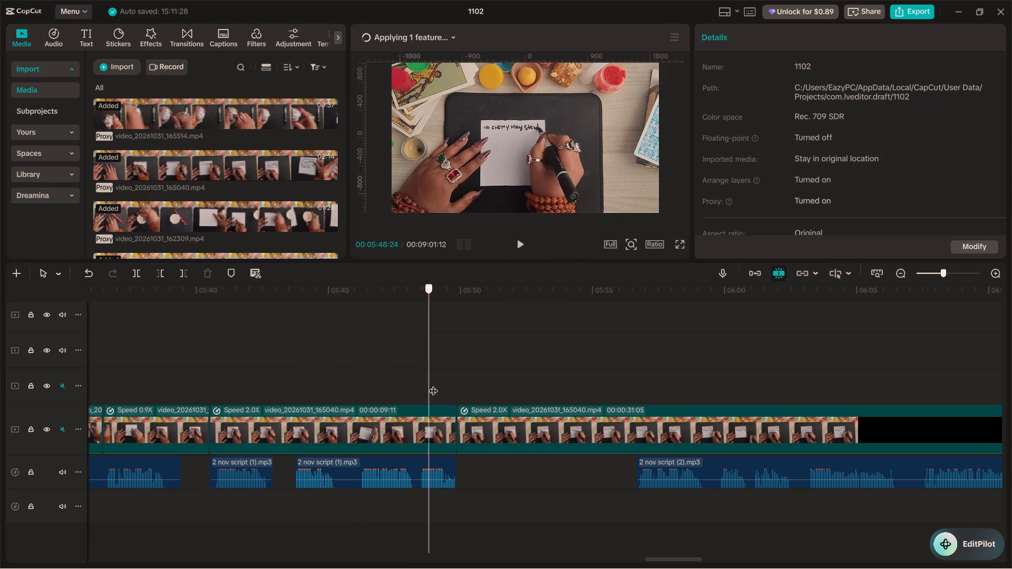
pyautogui.moveTo(433, 384); pyautogui.dragTo(437, 387)
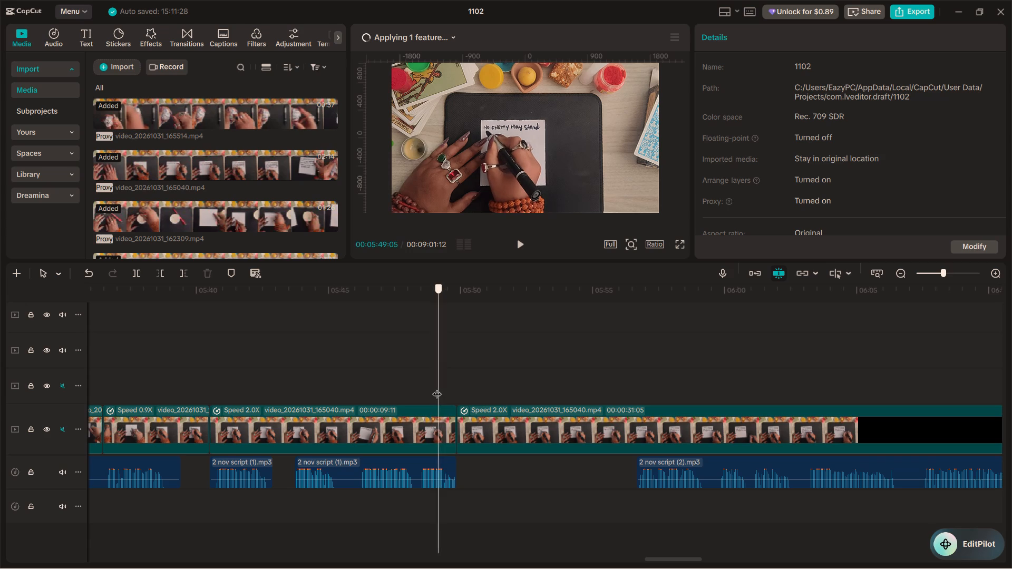
pyautogui.moveTo(437, 387); pyautogui.dragTo(439, 387)
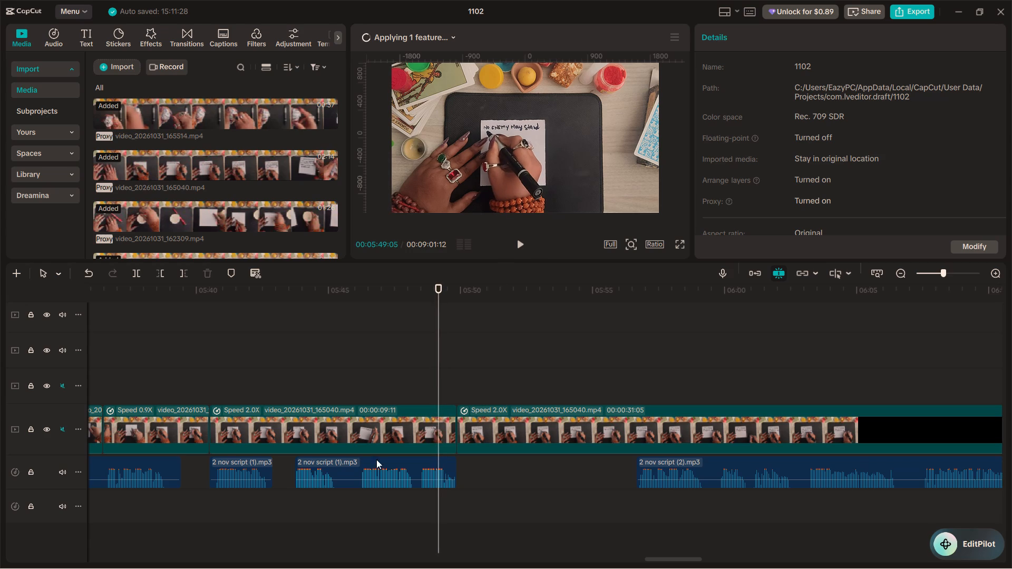
# Move the last 2 nov script (1).mp3 narration clip later so it starts at the handwriting cut, about 05:50, and play it back.
pyautogui.moveTo(354, 474); pyautogui.dragTo(505, 473)
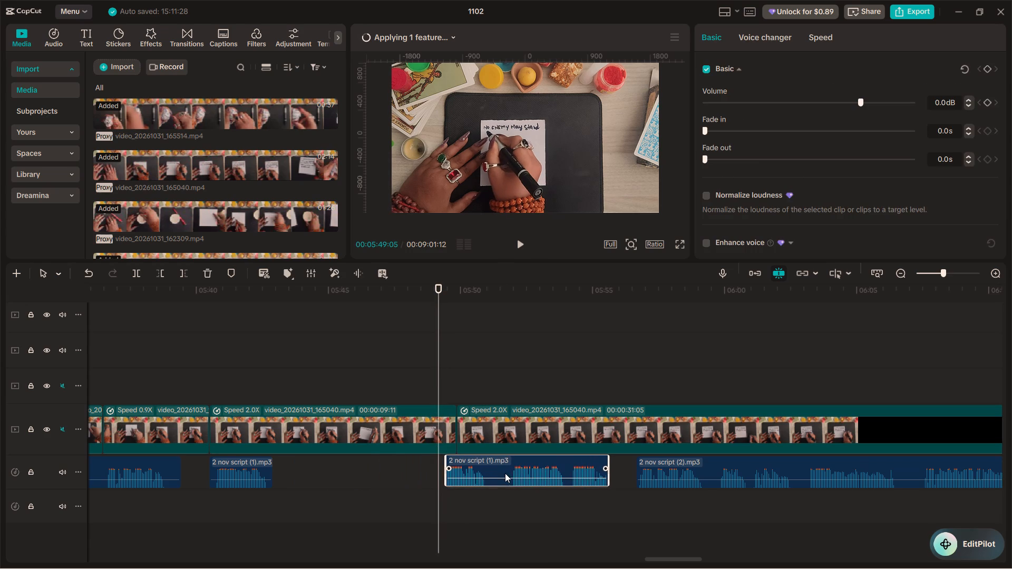
pyautogui.moveTo(505, 473); pyautogui.dragTo(517, 474)
pyautogui.press('space')
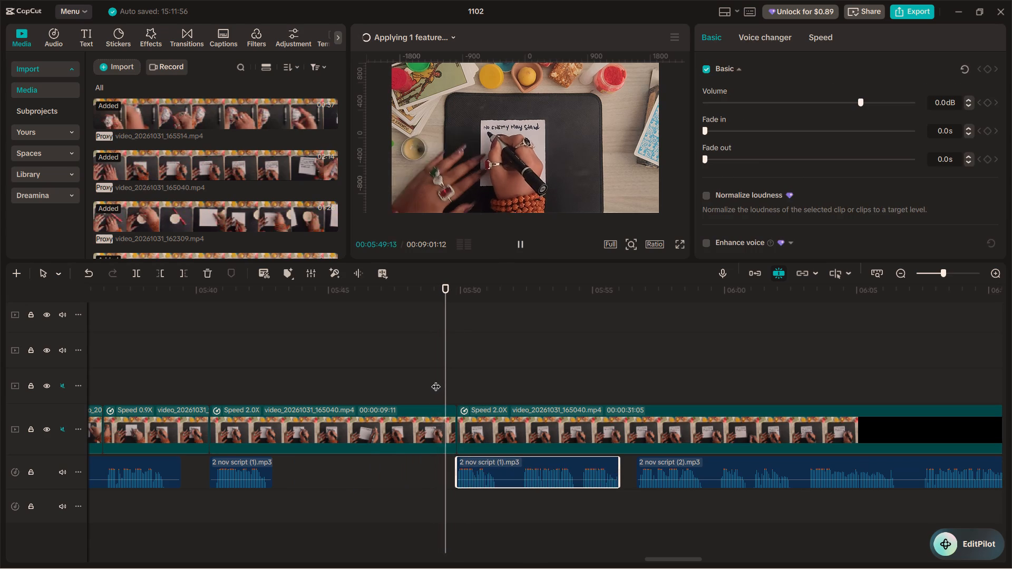
# Play back the handwriting footage from about 05:38 to 05:53 to check the narration timing against the cut.
pyautogui.keyDown('ctrl'); pyautogui.scroll(-5, 436, 380); pyautogui.keyUp('ctrl')
pyautogui.click(298, 389)
pyautogui.press('space')
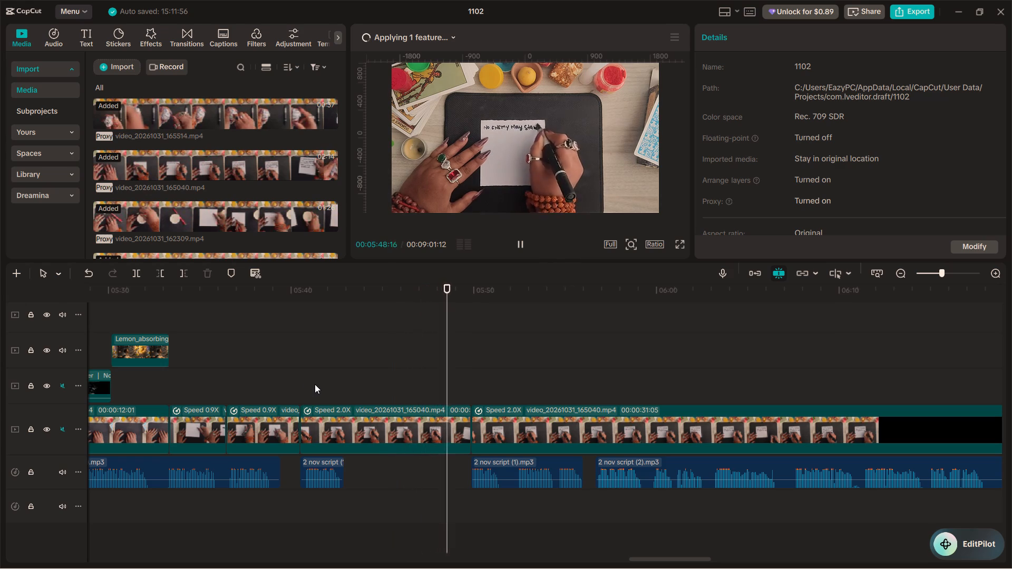
pyautogui.keyDown('ctrl'); pyautogui.scroll(-5, 315, 384); pyautogui.keyUp('ctrl')
pyautogui.press('space')
pyautogui.press('space')
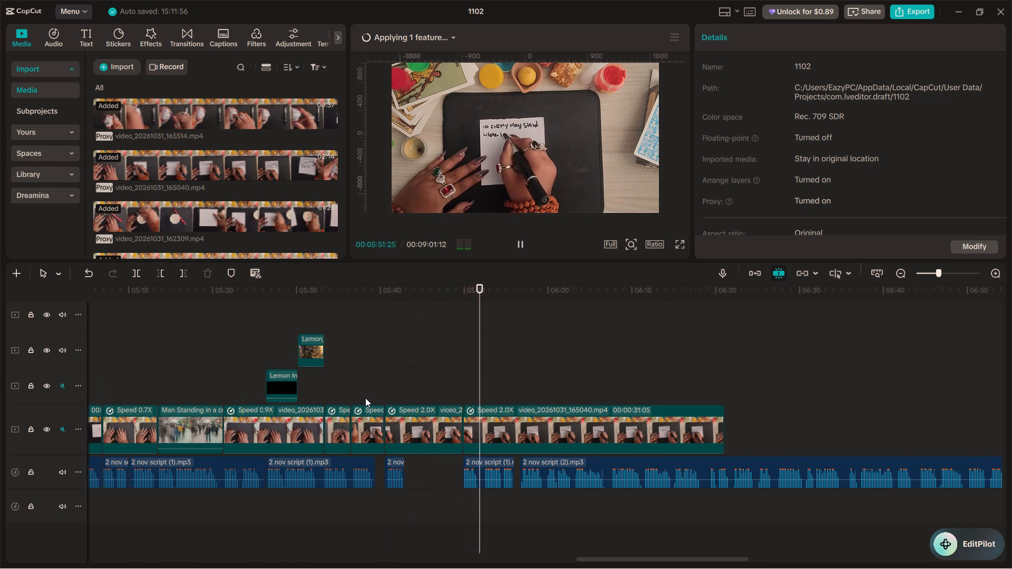
pyautogui.press('space')
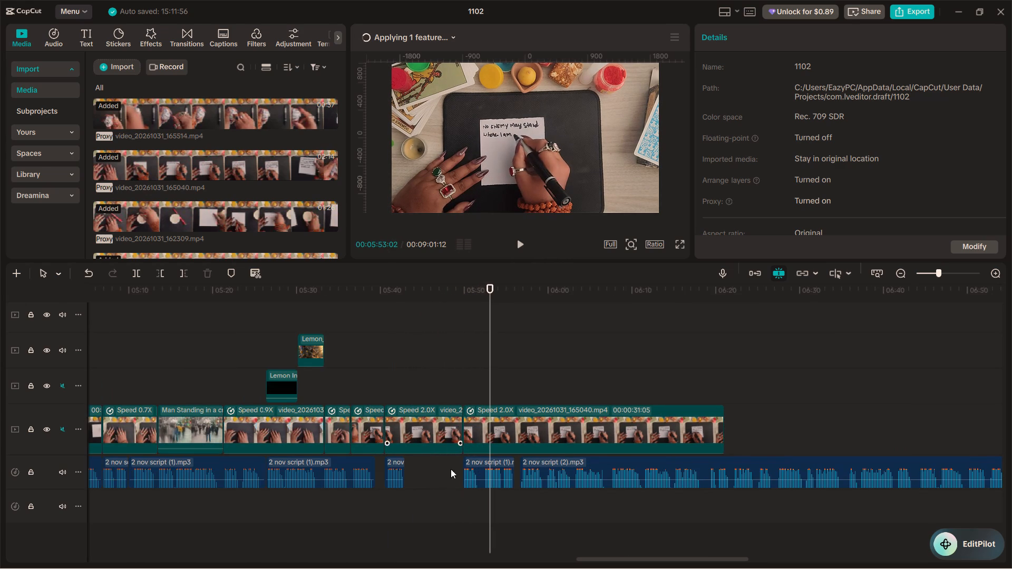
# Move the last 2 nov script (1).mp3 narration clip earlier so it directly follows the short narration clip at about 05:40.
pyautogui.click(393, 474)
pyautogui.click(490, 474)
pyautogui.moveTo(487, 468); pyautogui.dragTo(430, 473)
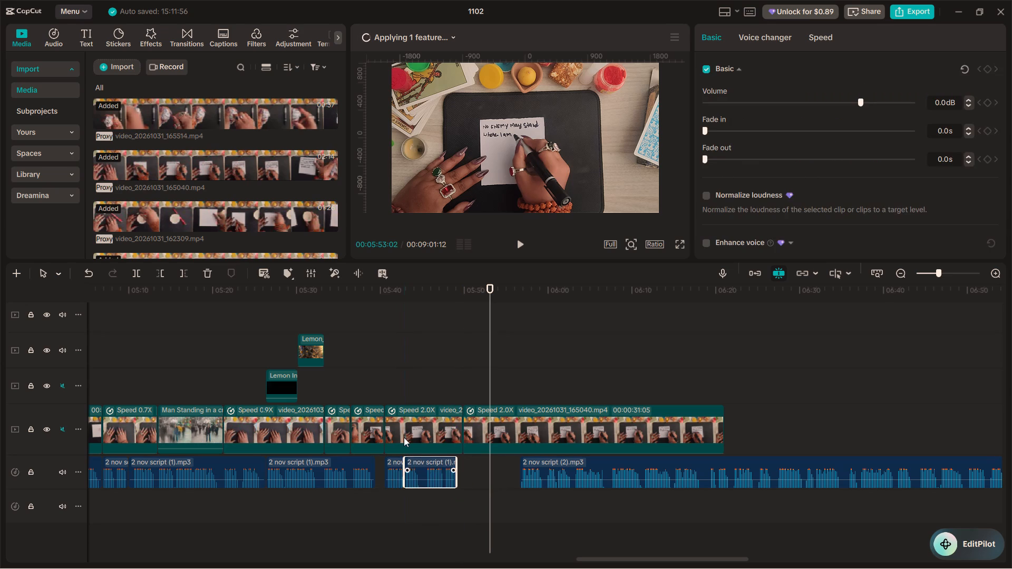
# Undo the last two moves of the narration clip, keeping the handwriting clip on the main track.
pyautogui.hotkey('ctrl', 'z')
pyautogui.hotkey('ctrl', 'z')
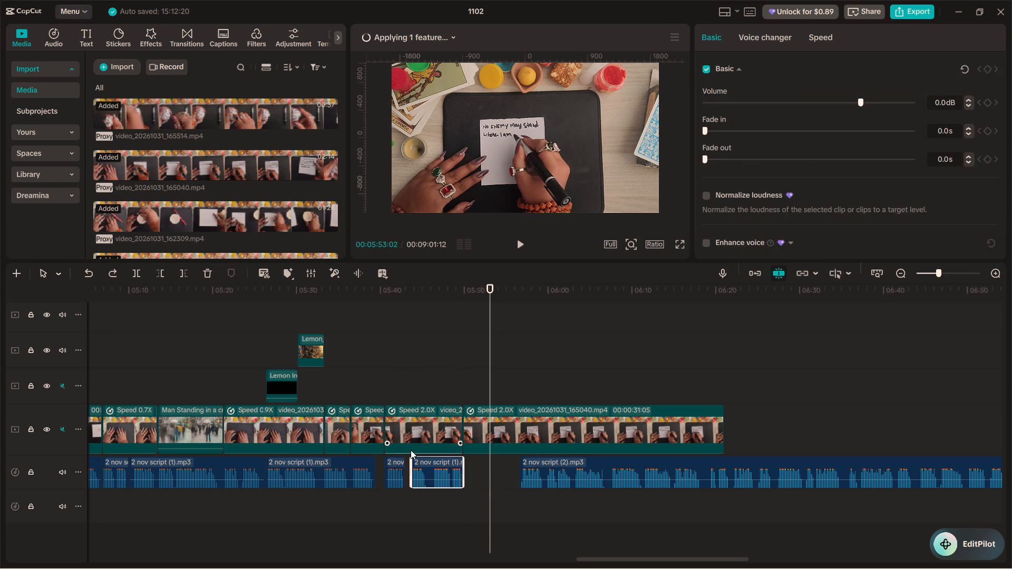
pyautogui.hotkey('ctrl', 'z')
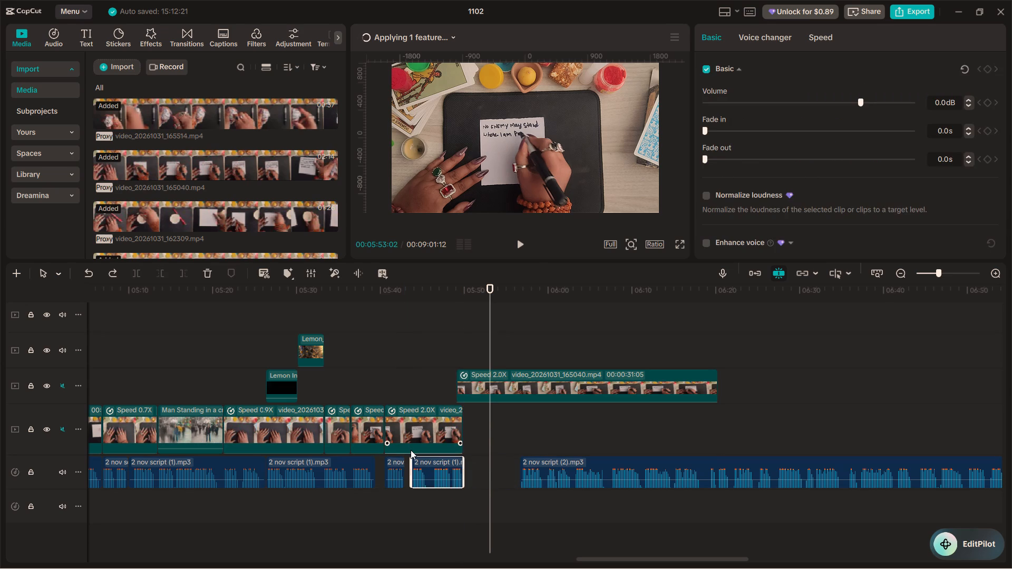
pyautogui.hotkey('ctrl', 'shift', 'z')
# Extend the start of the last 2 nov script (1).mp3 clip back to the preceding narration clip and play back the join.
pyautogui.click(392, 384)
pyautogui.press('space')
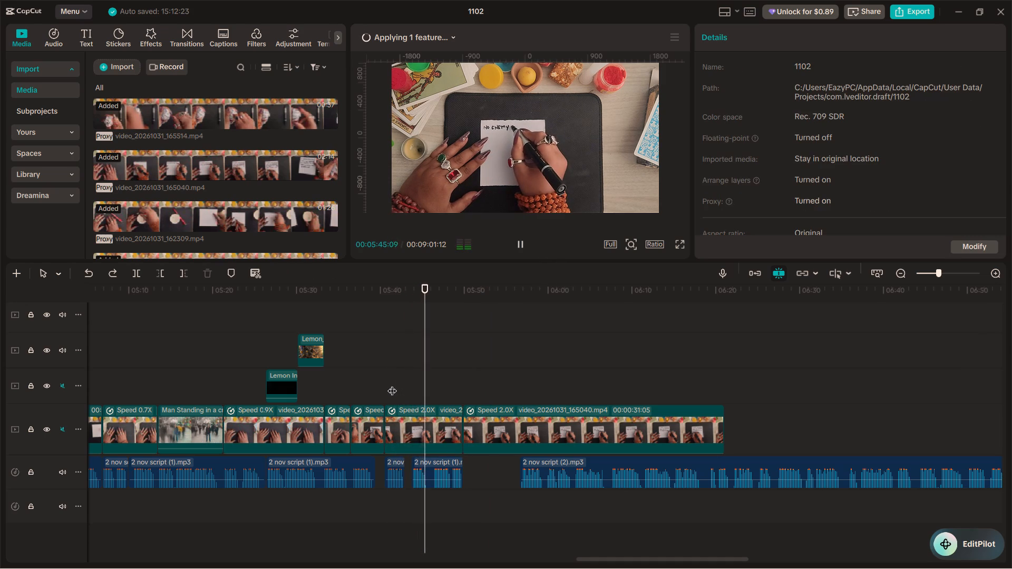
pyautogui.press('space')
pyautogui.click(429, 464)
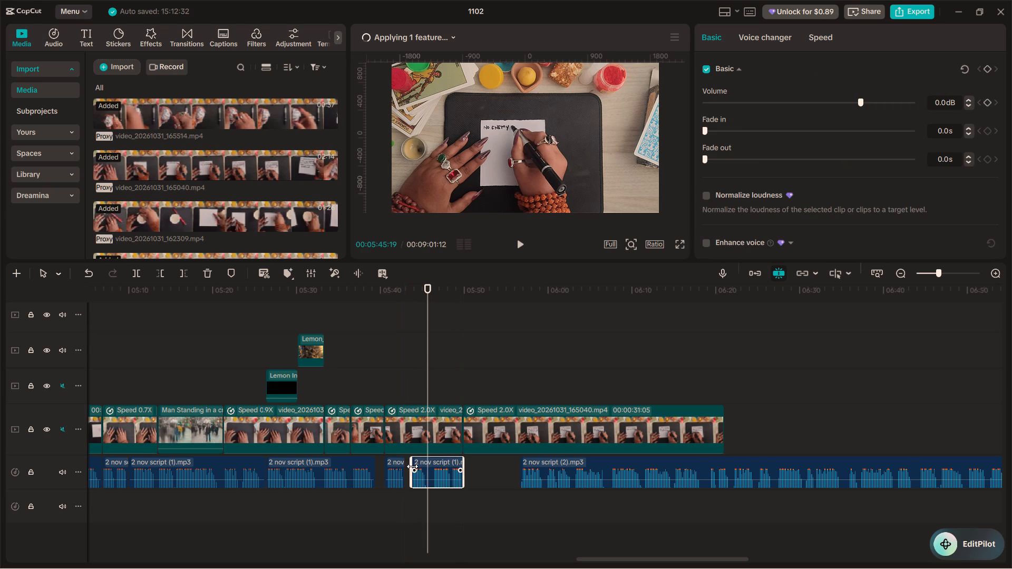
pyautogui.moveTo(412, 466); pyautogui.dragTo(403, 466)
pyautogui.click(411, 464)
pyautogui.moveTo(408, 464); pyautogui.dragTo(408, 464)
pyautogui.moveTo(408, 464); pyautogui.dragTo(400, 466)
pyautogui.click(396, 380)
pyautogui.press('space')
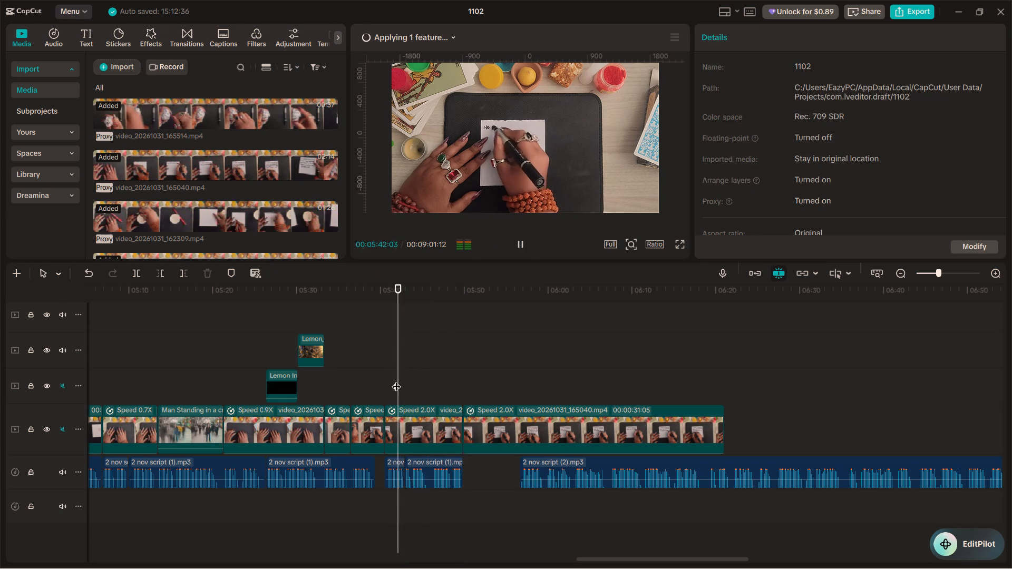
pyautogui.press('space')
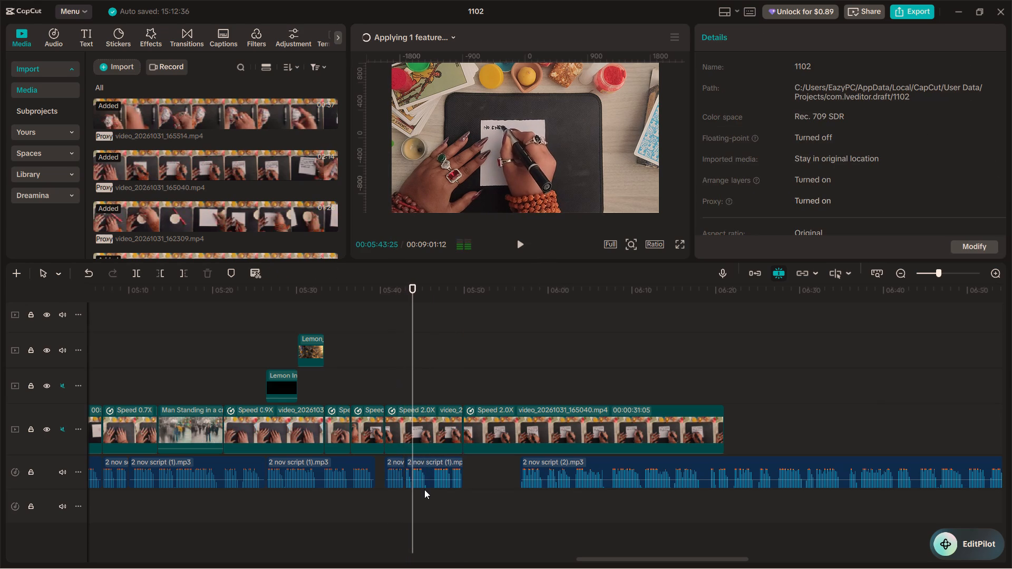
# Trim the silent start of the last 2 nov script (1).mp3 clip to just before its speech, about 05:43:17.
pyautogui.keyDown('ctrl'); pyautogui.scroll(11, 423, 494); pyautogui.keyUp('ctrl')
pyautogui.click(393, 475)
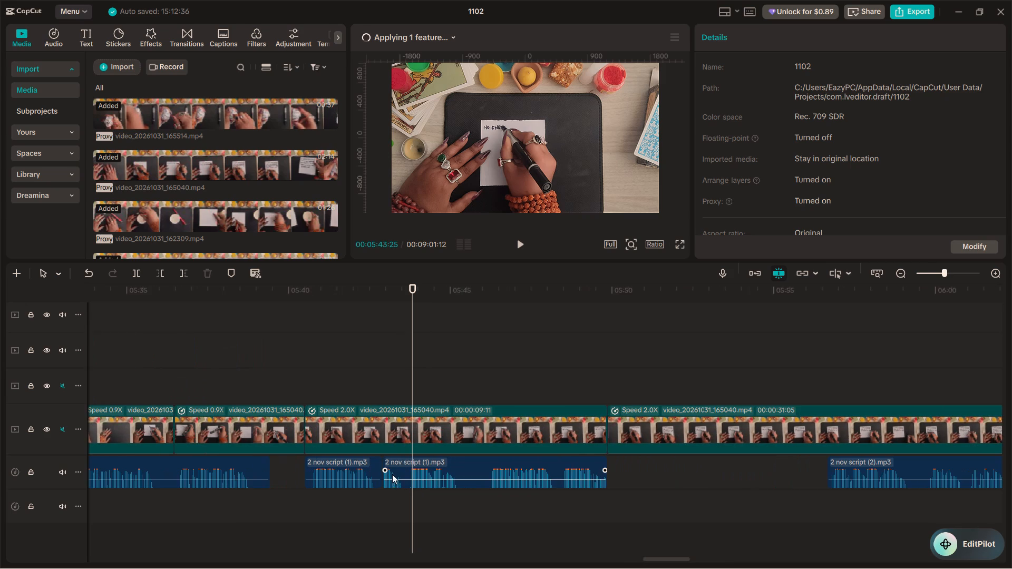
pyautogui.moveTo(385, 464); pyautogui.dragTo(405, 468)
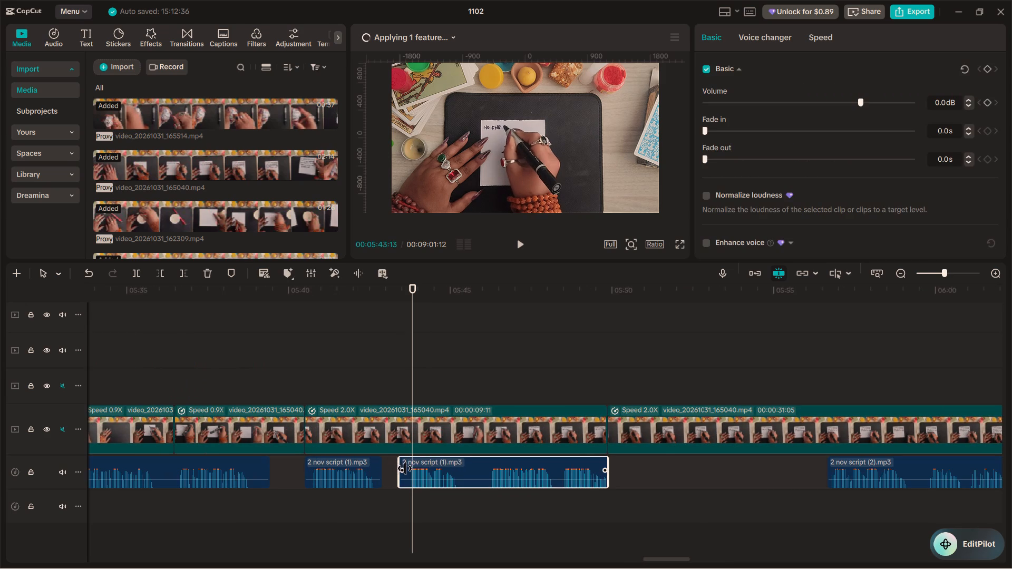
pyautogui.moveTo(405, 468); pyautogui.dragTo(407, 469)
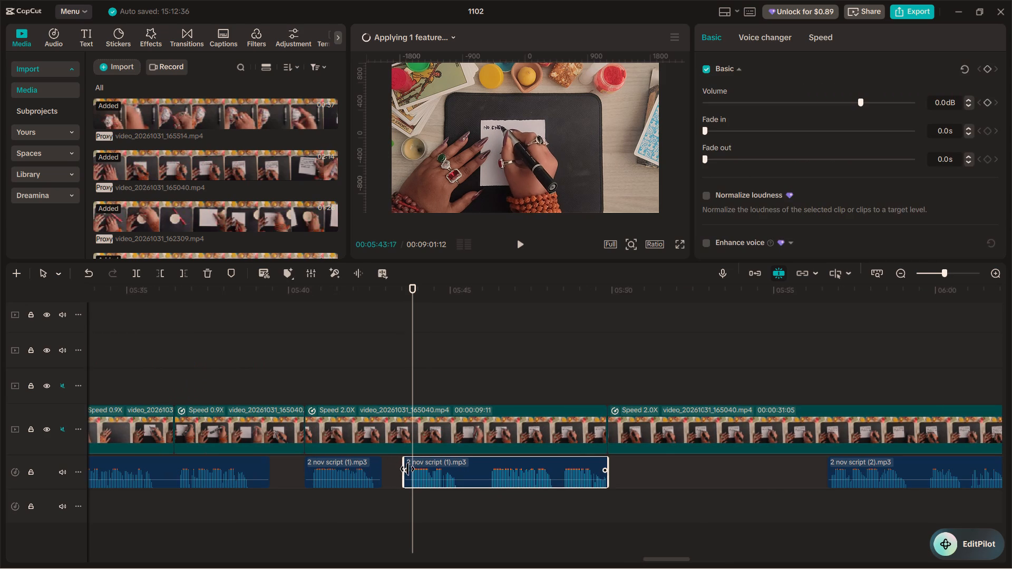
pyautogui.moveTo(407, 469); pyautogui.dragTo(408, 470)
# Move the trimmed narration clip earlier to directly follow the preceding one at about 05:43, and play the section back.
pyautogui.moveTo(429, 469); pyautogui.dragTo(414, 470)
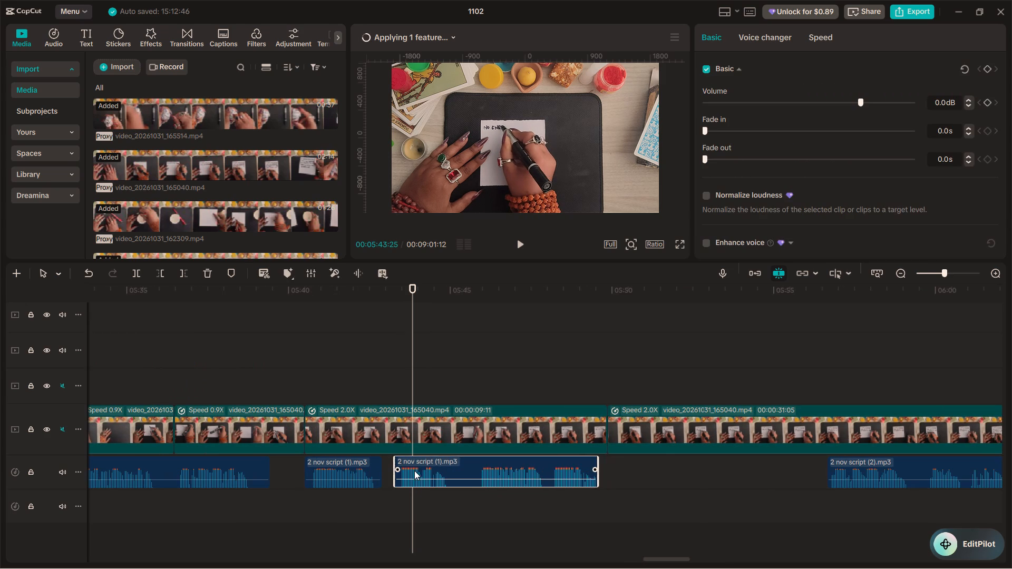
pyautogui.moveTo(414, 470); pyautogui.dragTo(407, 473)
pyautogui.click(369, 500)
pyautogui.press('space')
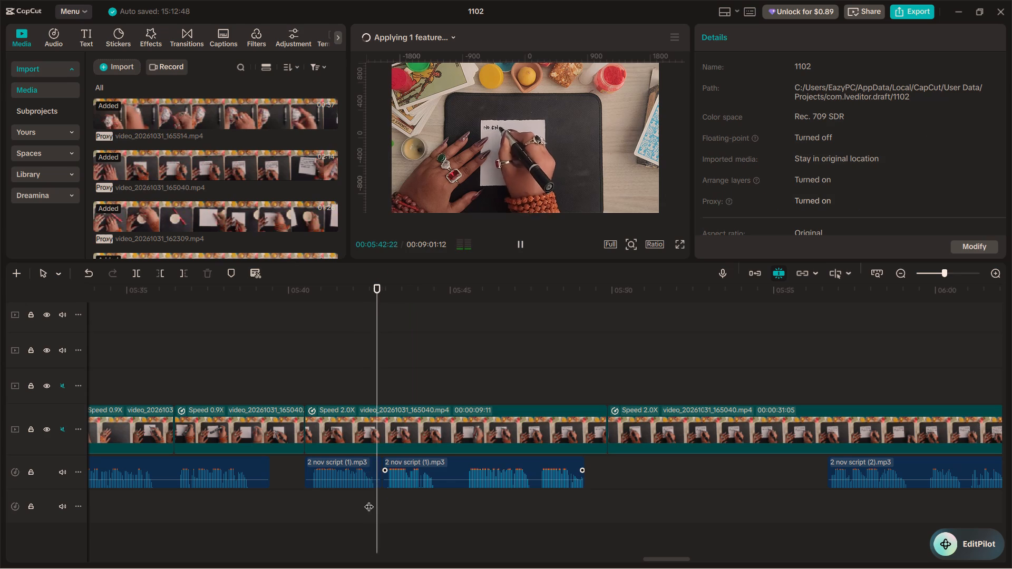
pyautogui.keyDown('ctrl'); pyautogui.scroll(-4, 377, 496); pyautogui.keyUp('ctrl')
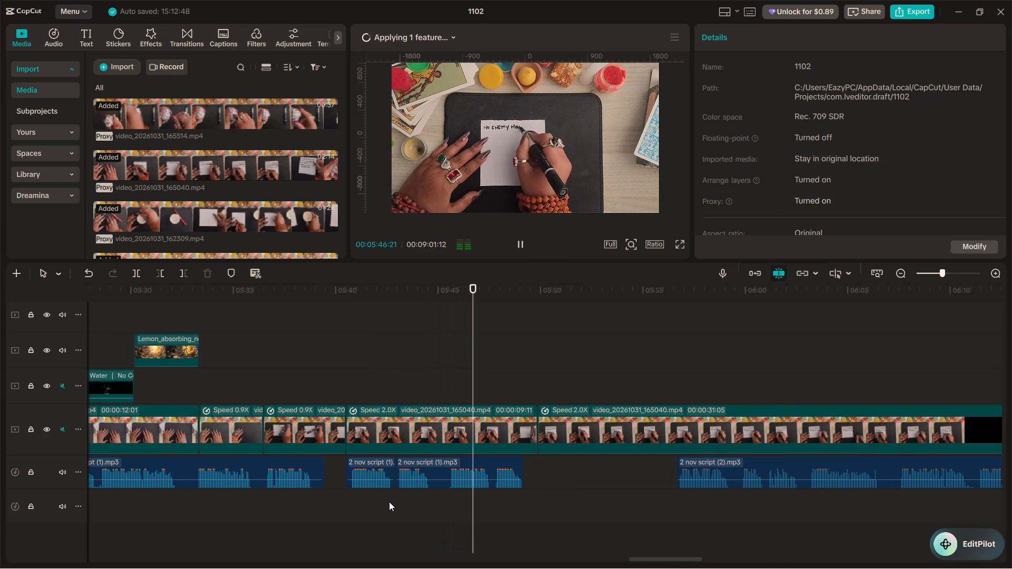
pyautogui.press('space')
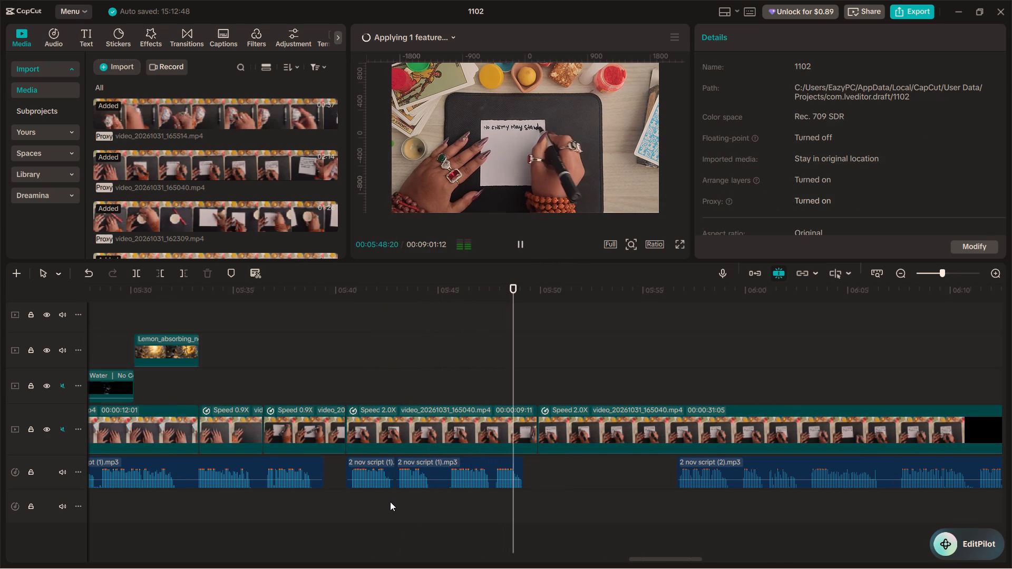
pyautogui.press('space')
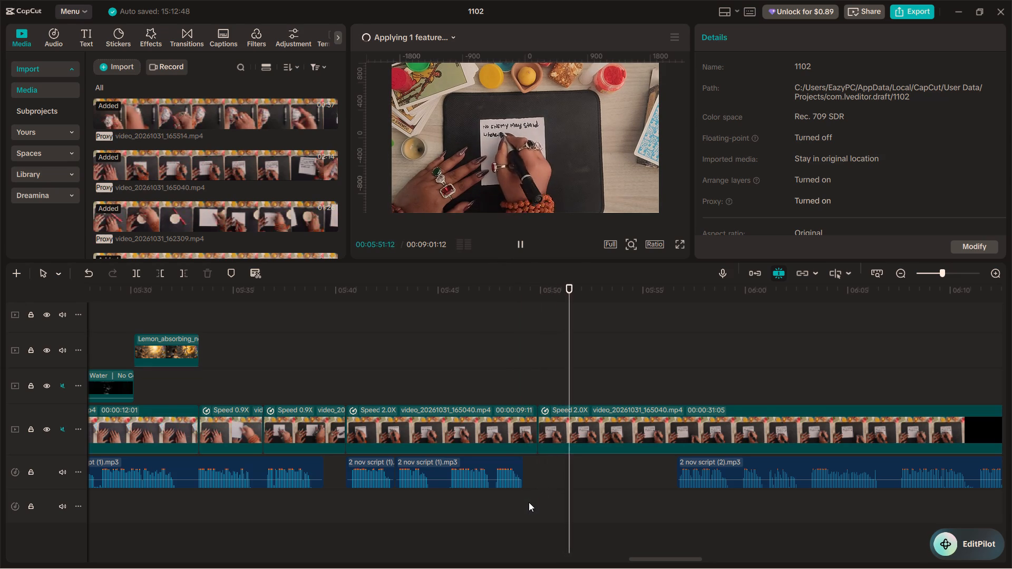
pyautogui.click(349, 380)
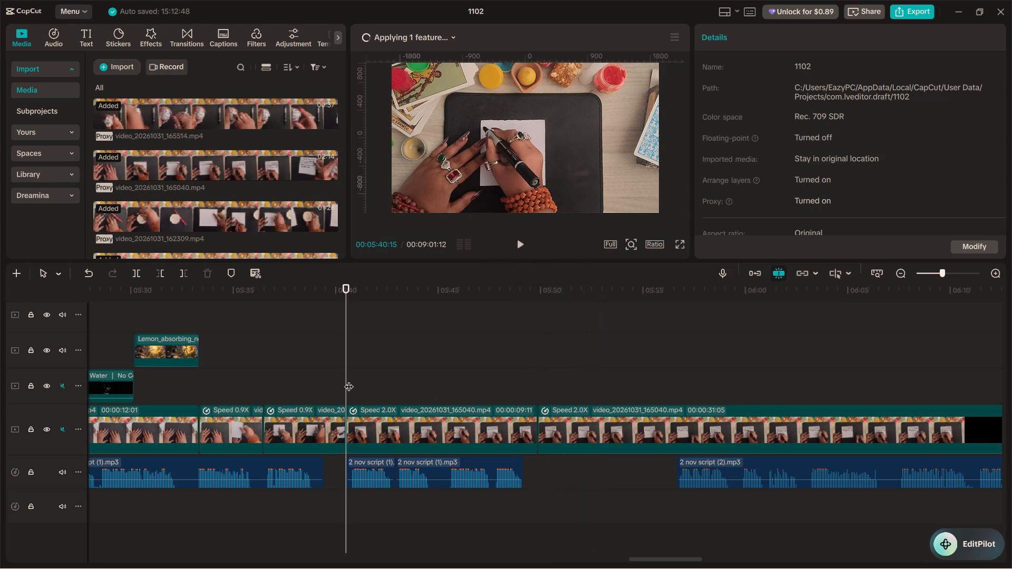
pyautogui.moveTo(345, 376); pyautogui.dragTo(382, 386)
pyautogui.press('space')
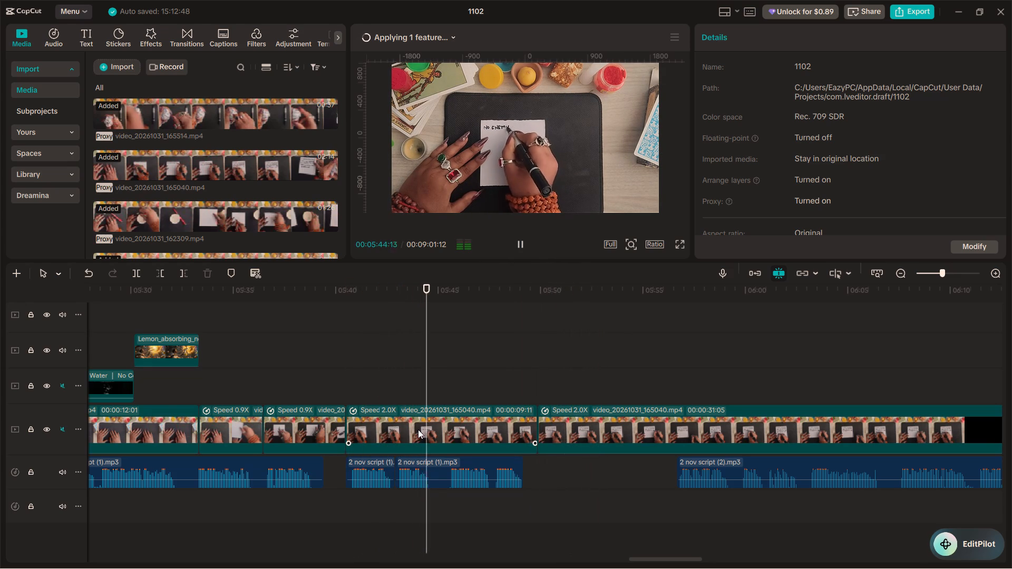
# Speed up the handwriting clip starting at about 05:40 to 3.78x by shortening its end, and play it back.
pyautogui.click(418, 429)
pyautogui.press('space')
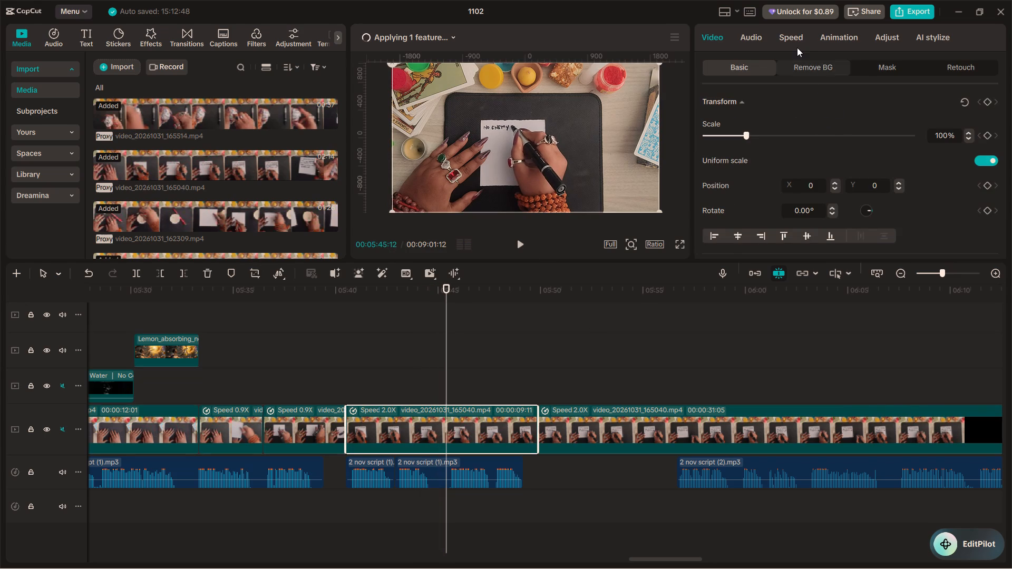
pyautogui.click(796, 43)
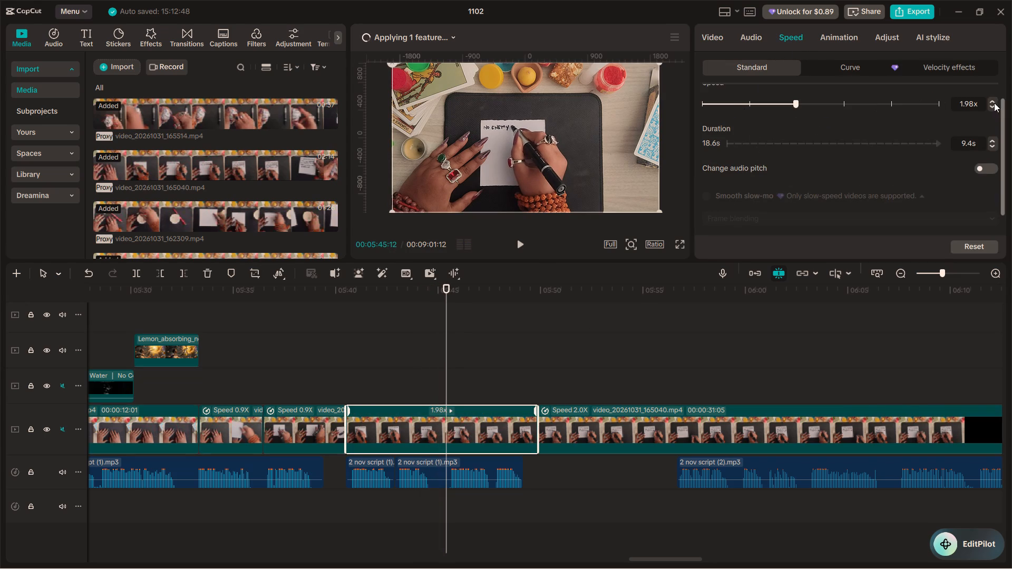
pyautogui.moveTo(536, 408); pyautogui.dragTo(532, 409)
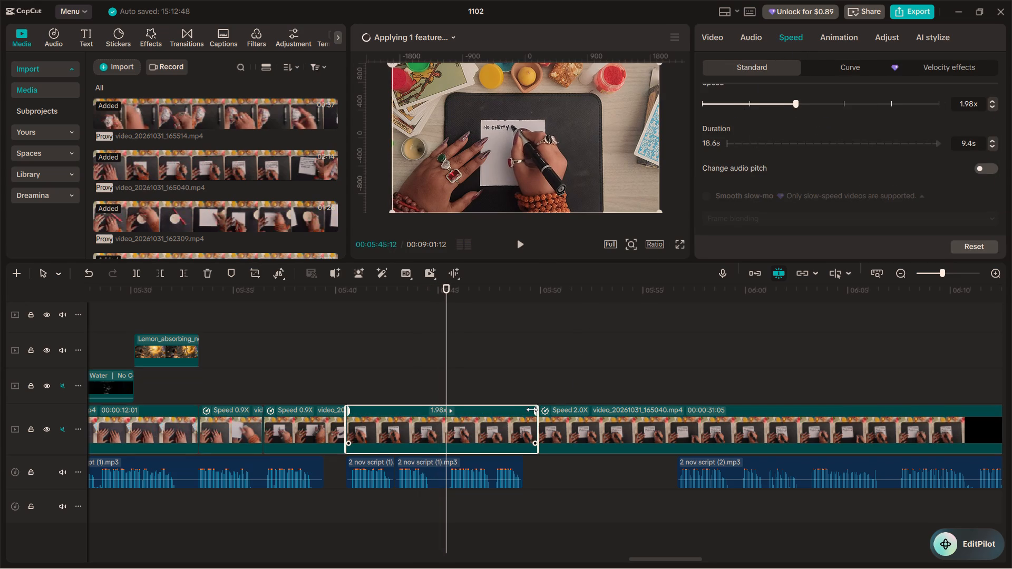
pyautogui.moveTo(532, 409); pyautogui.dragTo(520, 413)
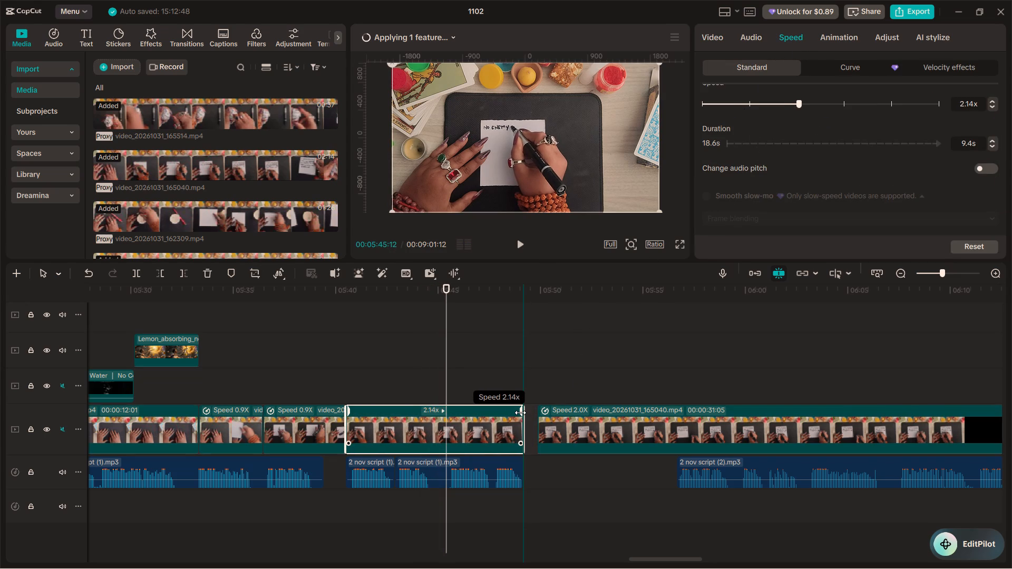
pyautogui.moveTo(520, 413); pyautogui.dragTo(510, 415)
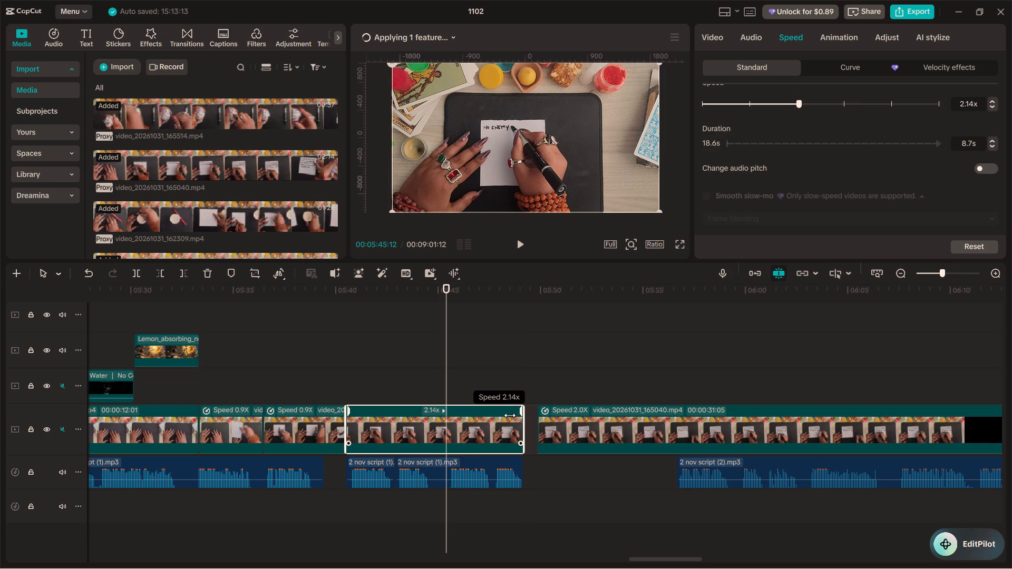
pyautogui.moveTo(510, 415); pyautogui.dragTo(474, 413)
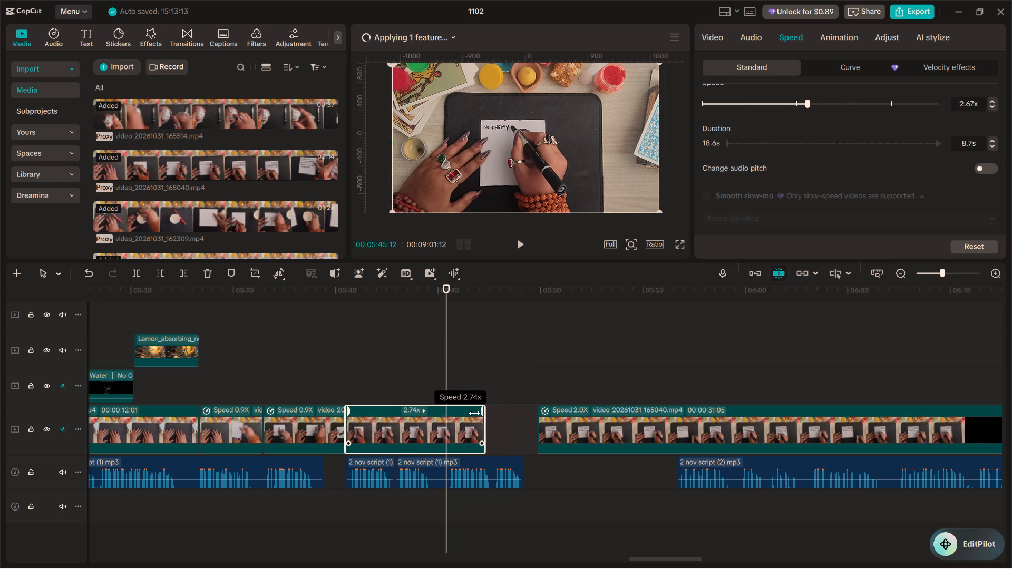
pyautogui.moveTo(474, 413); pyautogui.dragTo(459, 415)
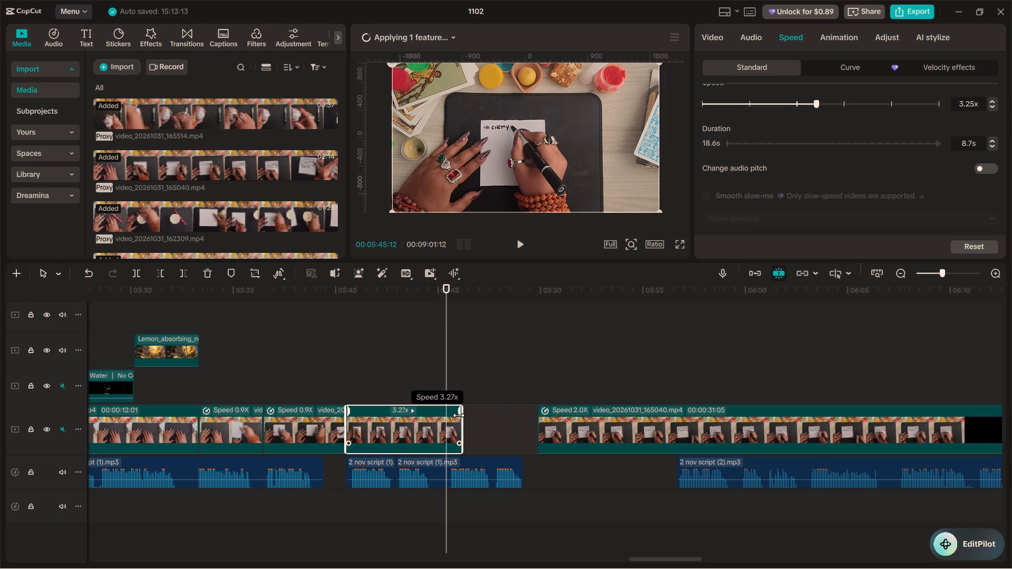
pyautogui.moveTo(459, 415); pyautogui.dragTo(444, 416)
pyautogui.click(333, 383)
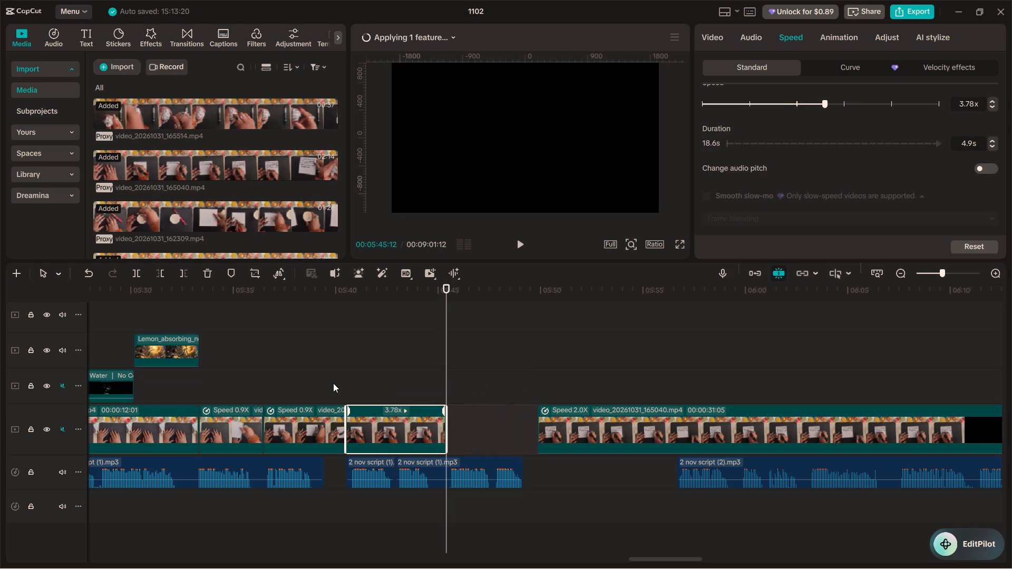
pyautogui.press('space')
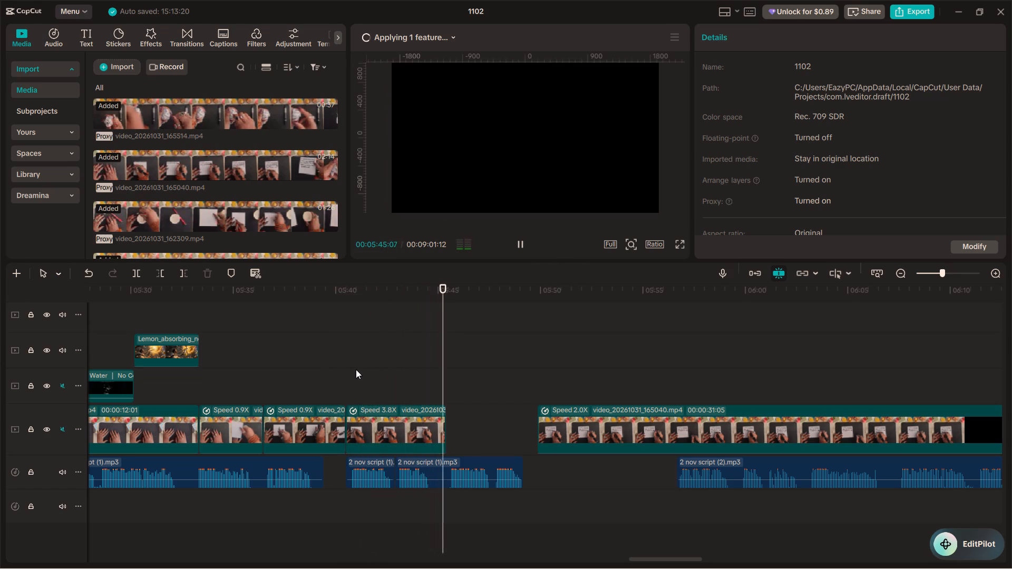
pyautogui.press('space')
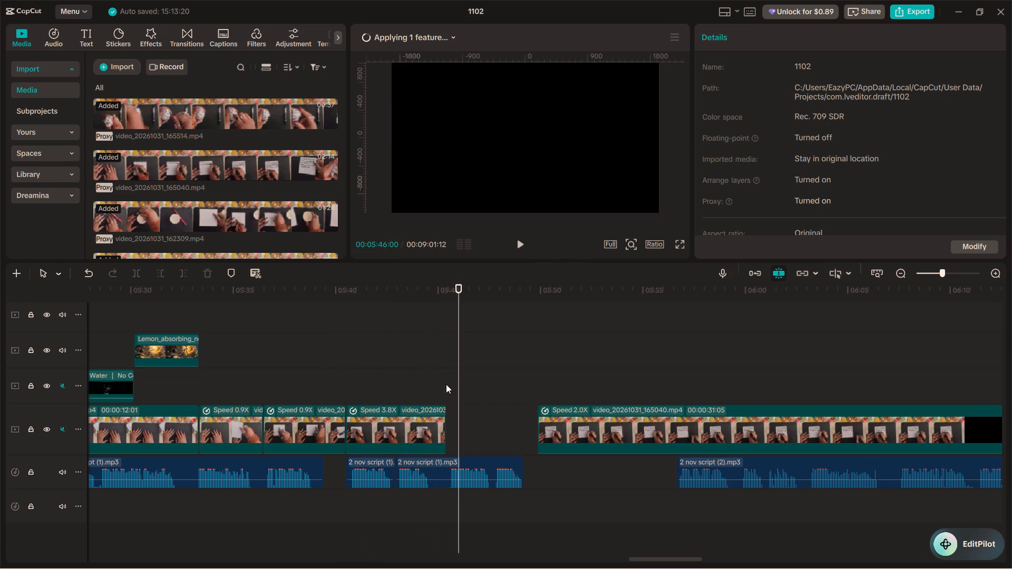
# Set the speed of the same handwriting clip to 4.79x by shortening its end further, and play it back.
pyautogui.click(425, 378)
pyautogui.click(436, 419)
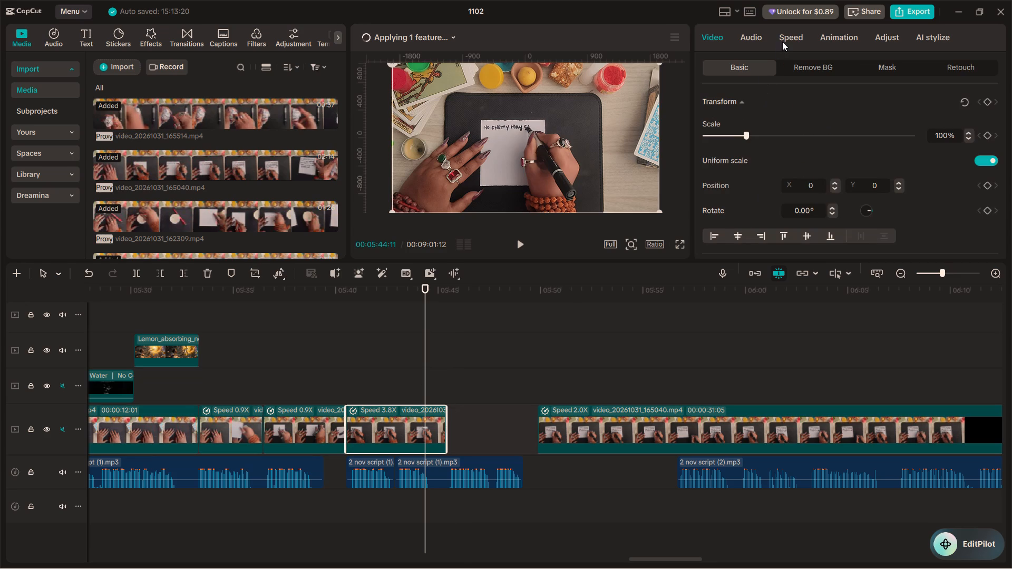
pyautogui.click(782, 42)
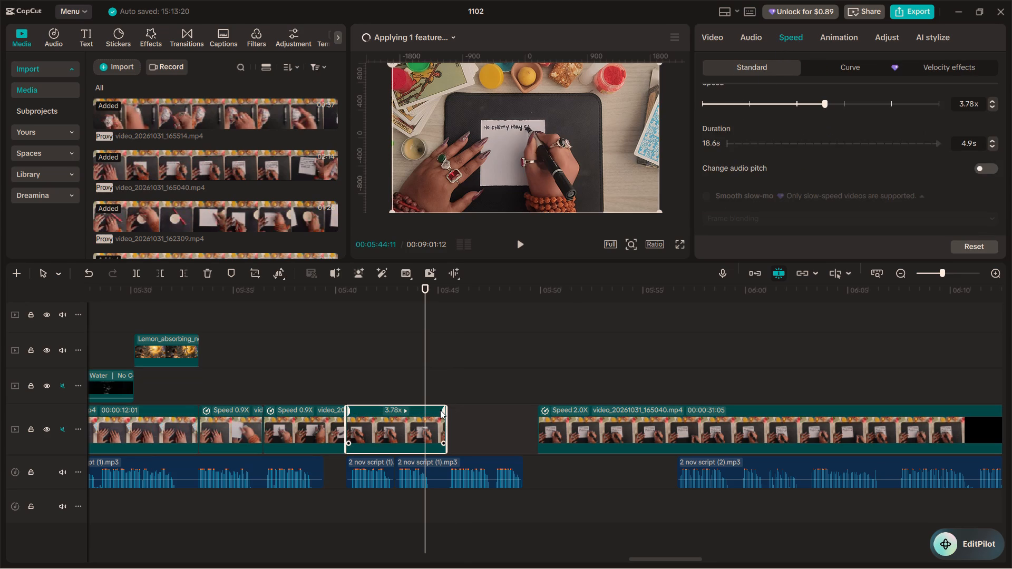
pyautogui.moveTo(441, 410); pyautogui.dragTo(421, 414)
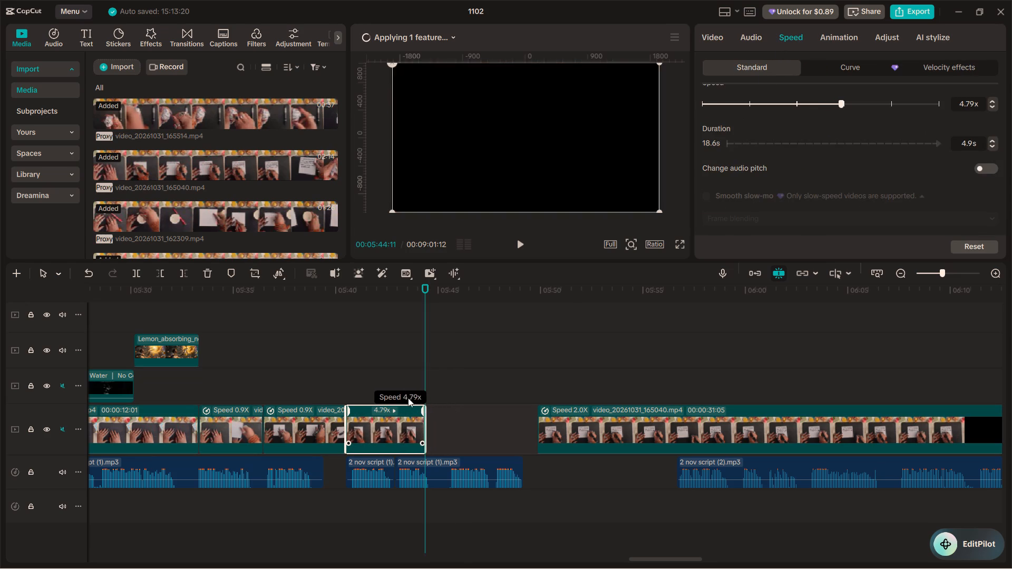
pyautogui.click(374, 380)
pyautogui.press('space')
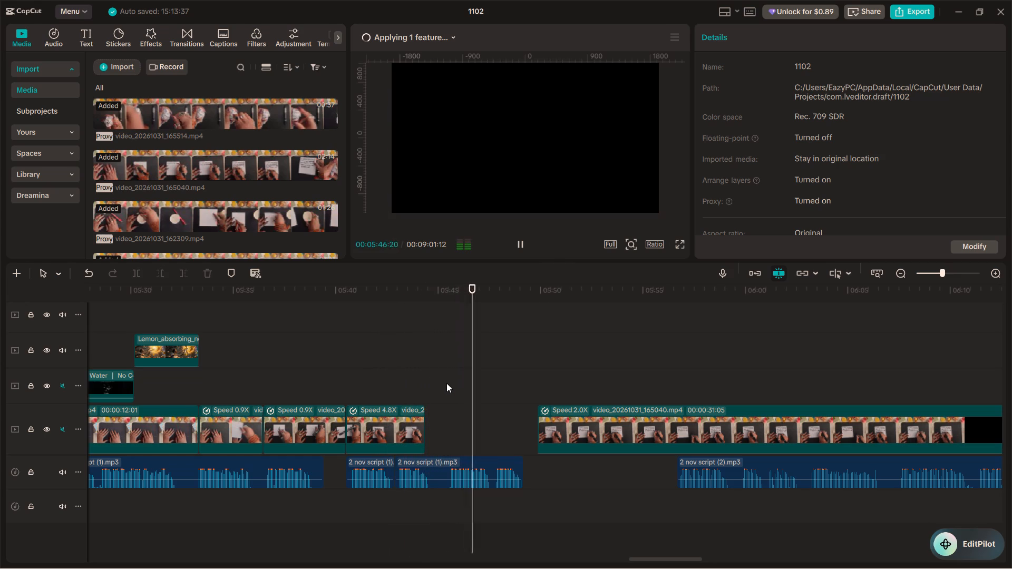
# Stop playback and move the 2.0x video_20261031_165040.mp4 clip earlier to directly follow the preceding handwriting clip at about 05:44.
pyautogui.press('space')
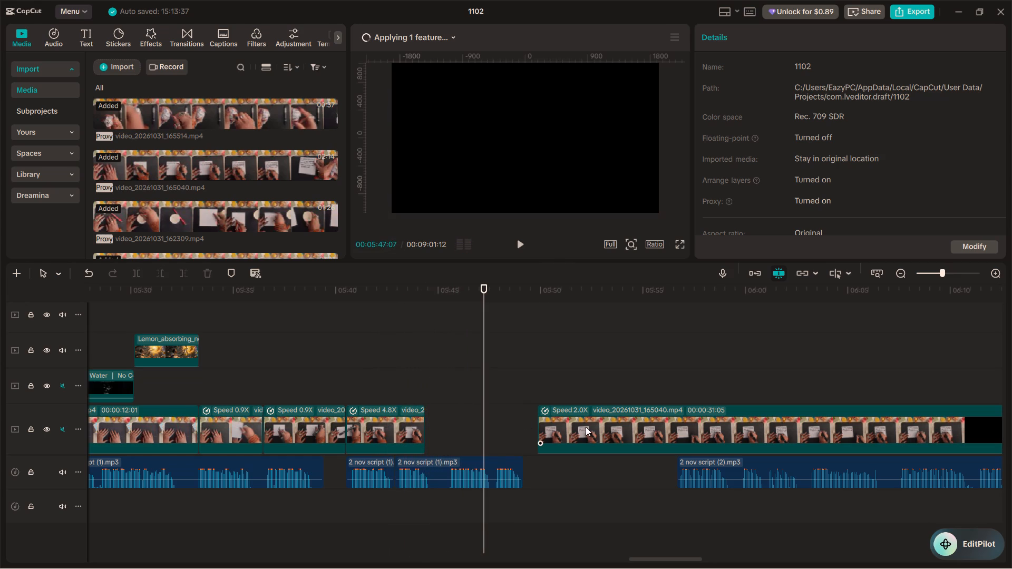
pyautogui.moveTo(586, 427); pyautogui.dragTo(474, 425)
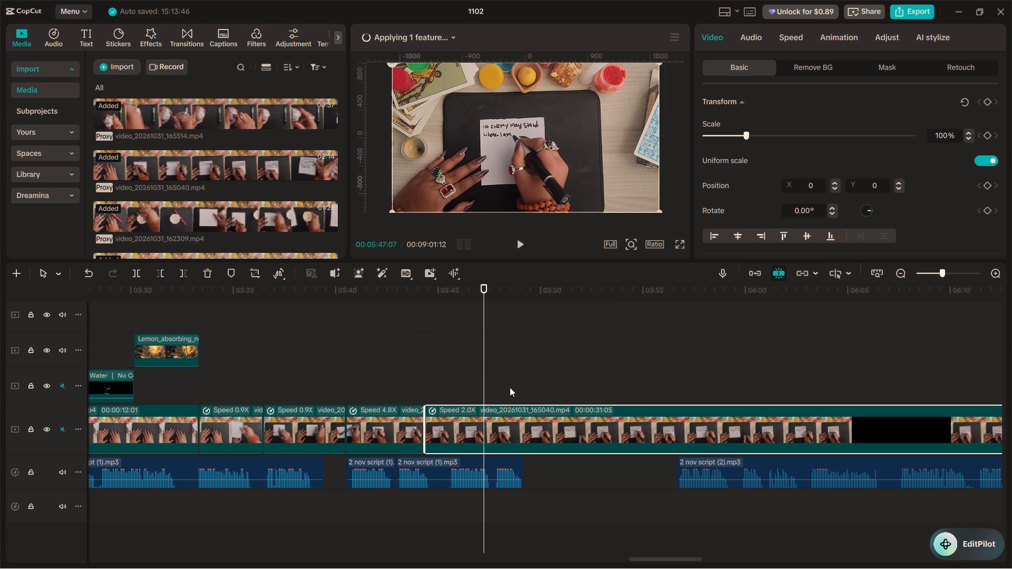
# Set the speed of the moved handwriting clip to 4.8x and play back the section from about 05:47.
pyautogui.click(790, 36)
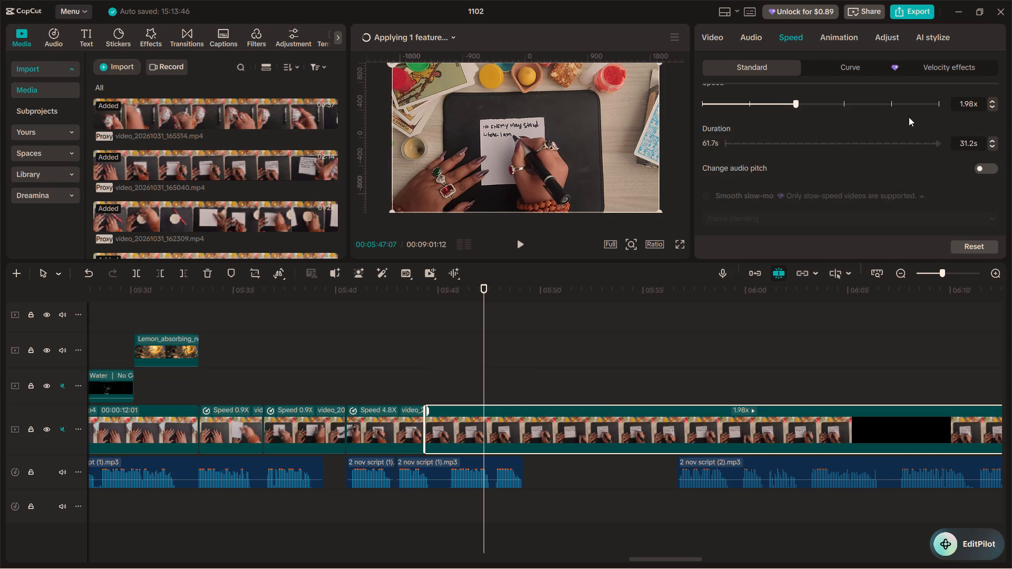
pyautogui.moveTo(957, 104); pyautogui.dragTo(974, 104)
pyautogui.moveTo(974, 104); pyautogui.dragTo(978, 104)
pyautogui.write('4.8')
pyautogui.press('Return')
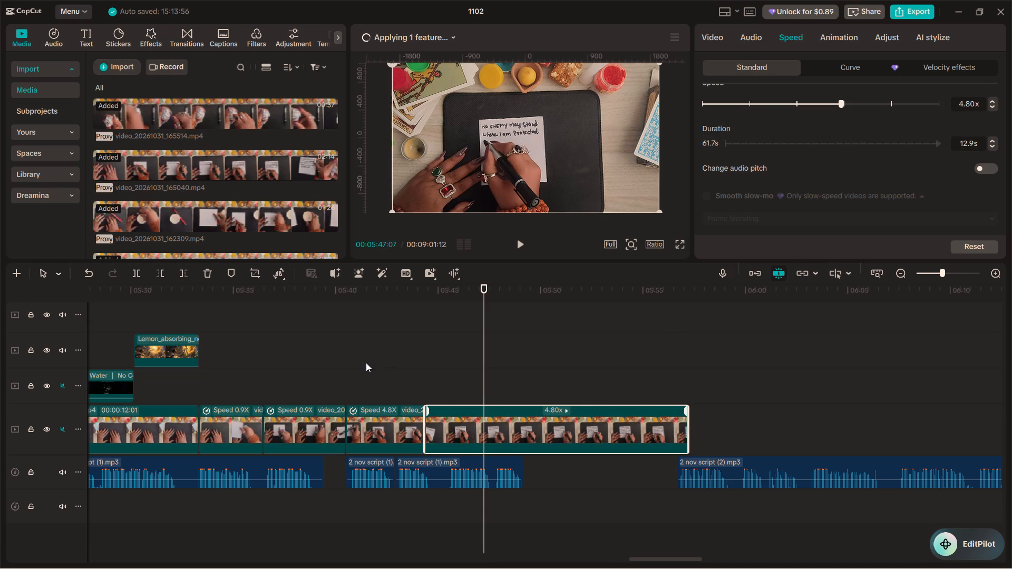
pyautogui.press('space')
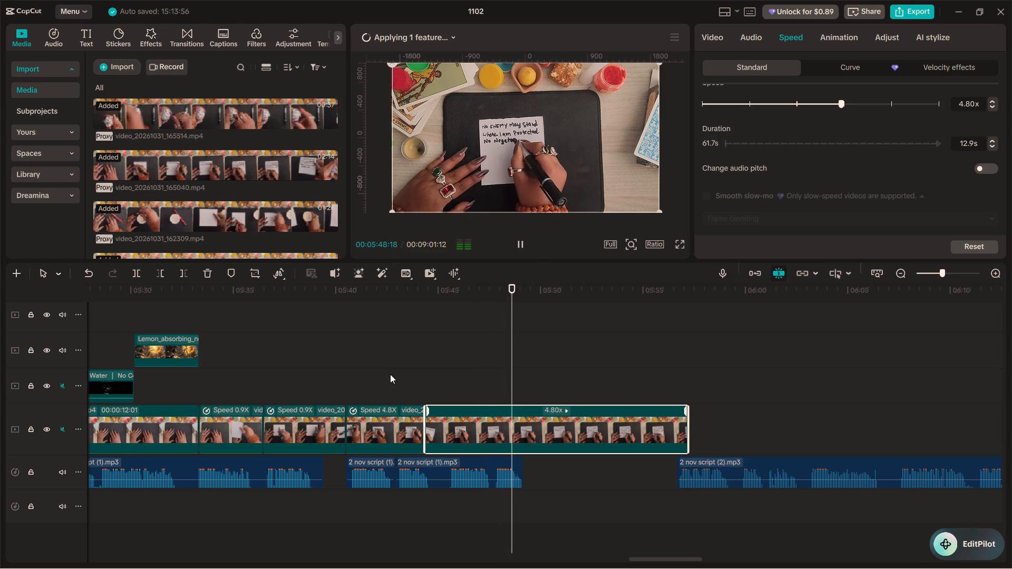
pyautogui.press('space')
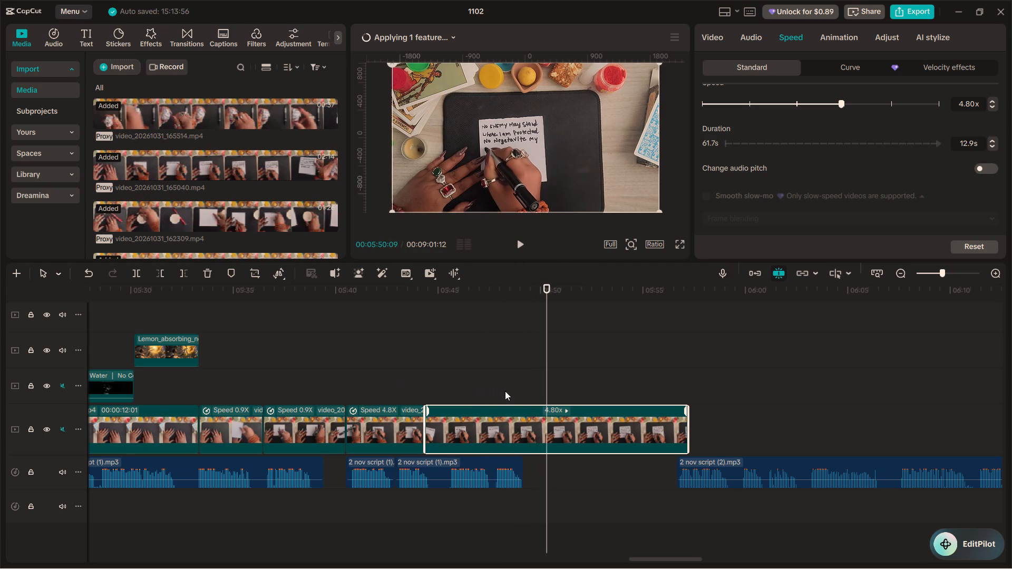
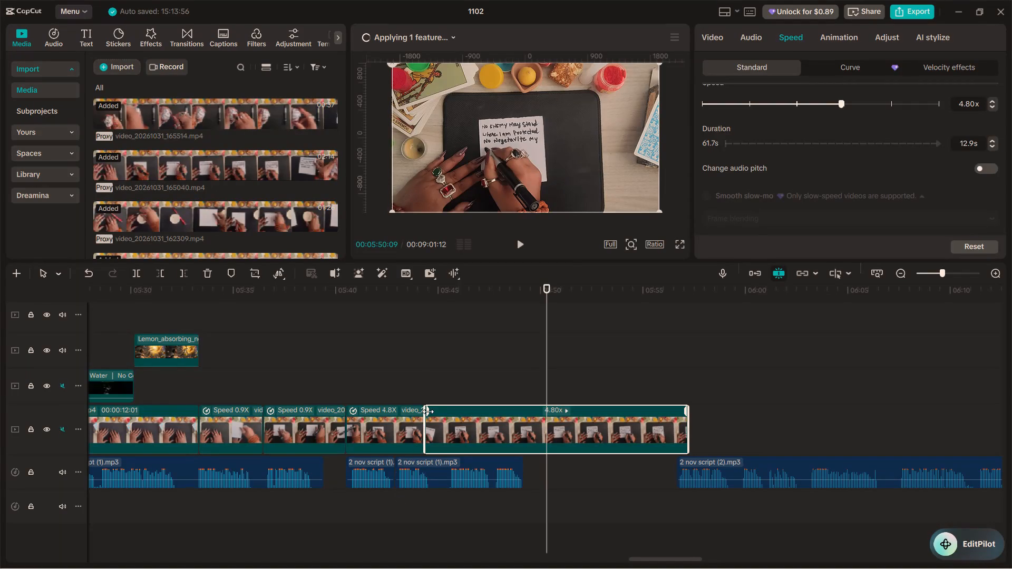
# Play back from about 05:43 and move the second short narration piece to start with the second 4.8x handwriting clip at about 05:44.
pyautogui.click(405, 366)
pyautogui.press('space')
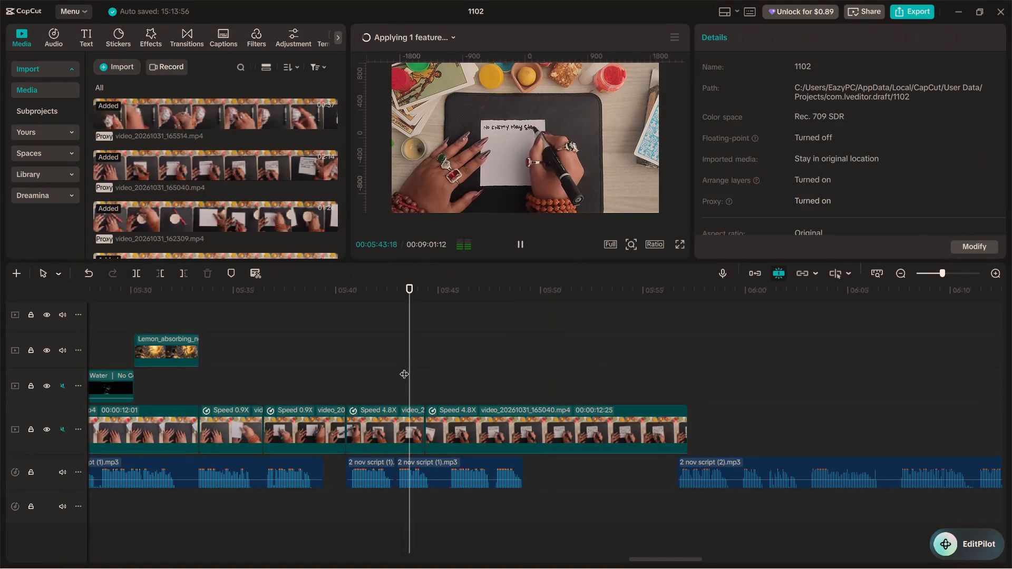
pyautogui.press('space')
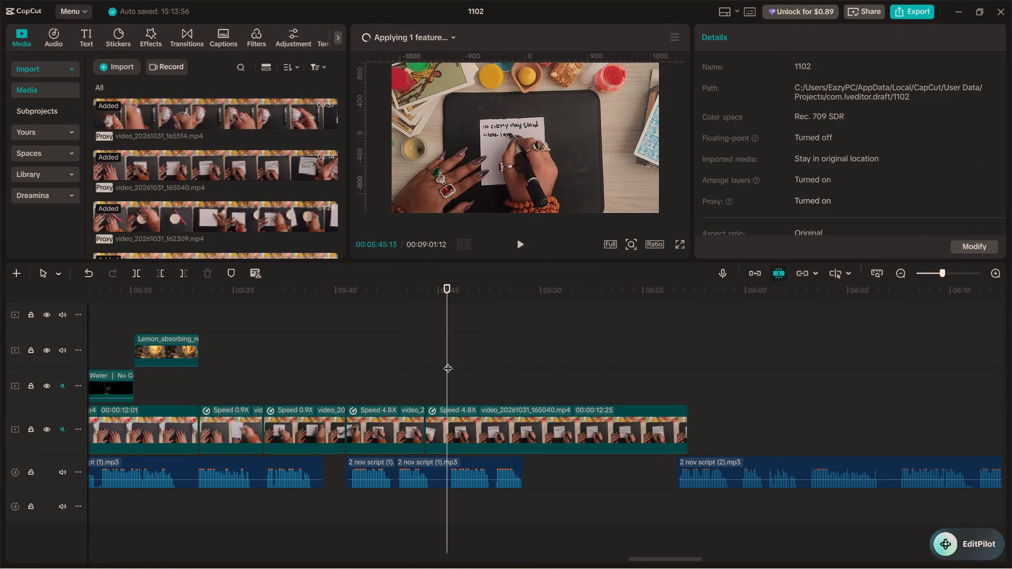
pyautogui.moveTo(446, 362); pyautogui.dragTo(400, 379)
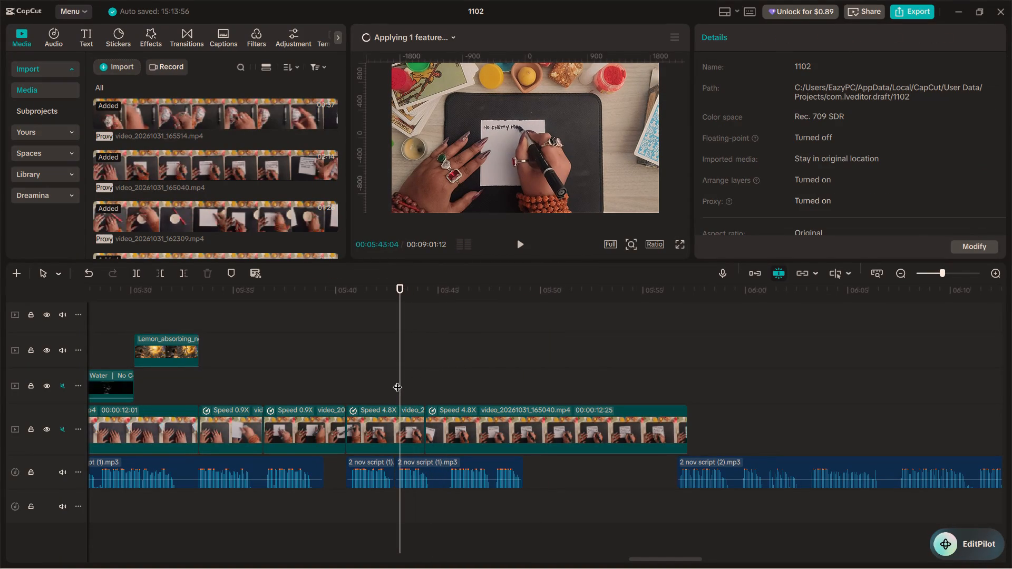
pyautogui.moveTo(430, 472); pyautogui.dragTo(459, 472)
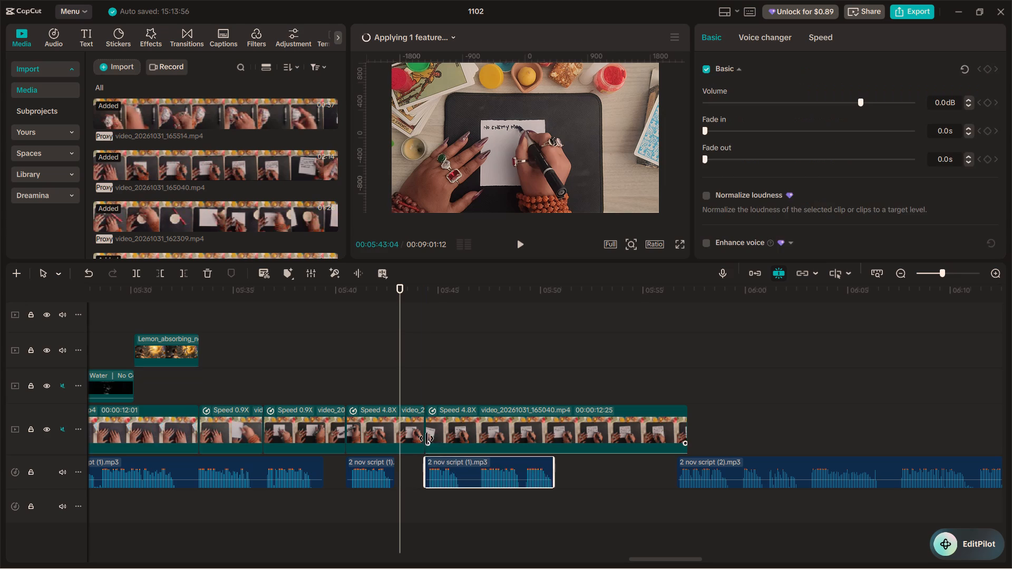
# Play back the moved narration piece and split it in the pause at about 05:49:04.
pyautogui.press('space')
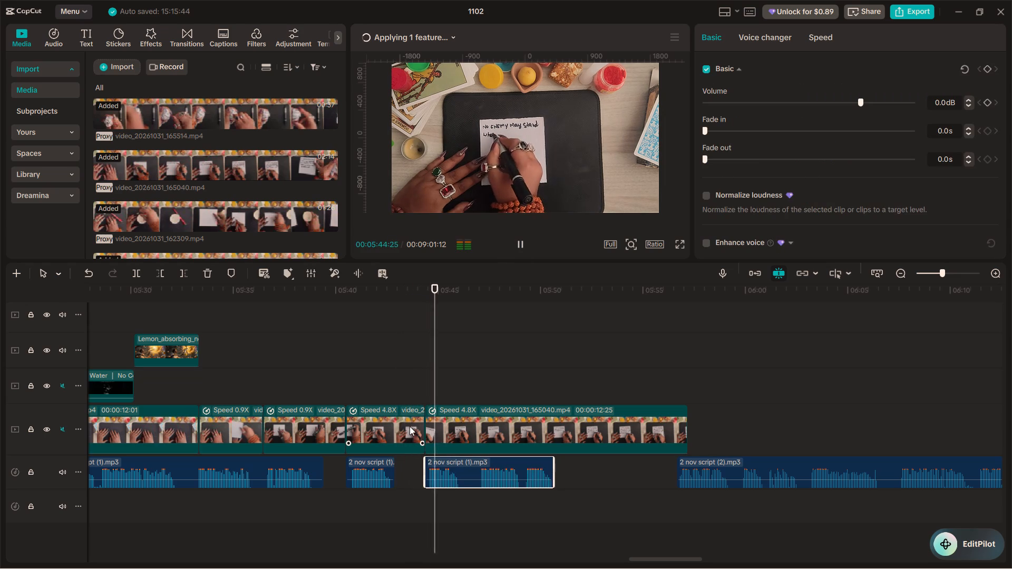
pyautogui.press('space')
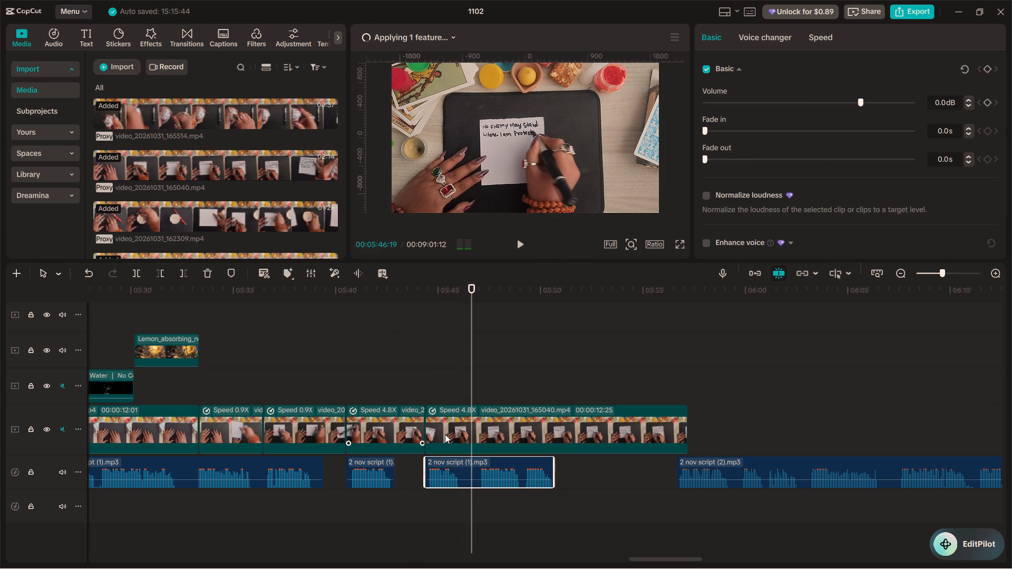
pyautogui.press('space')
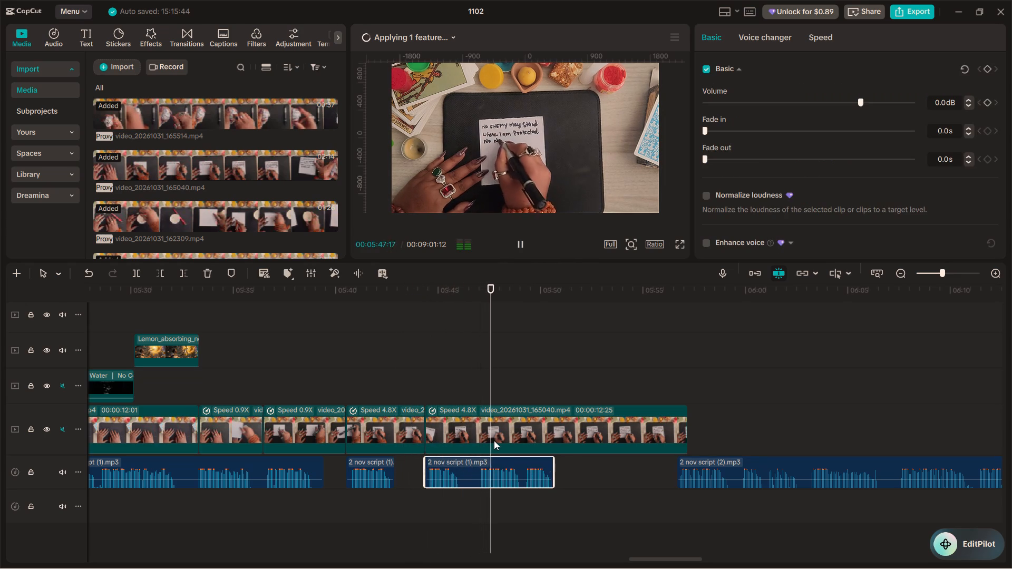
pyautogui.press('space')
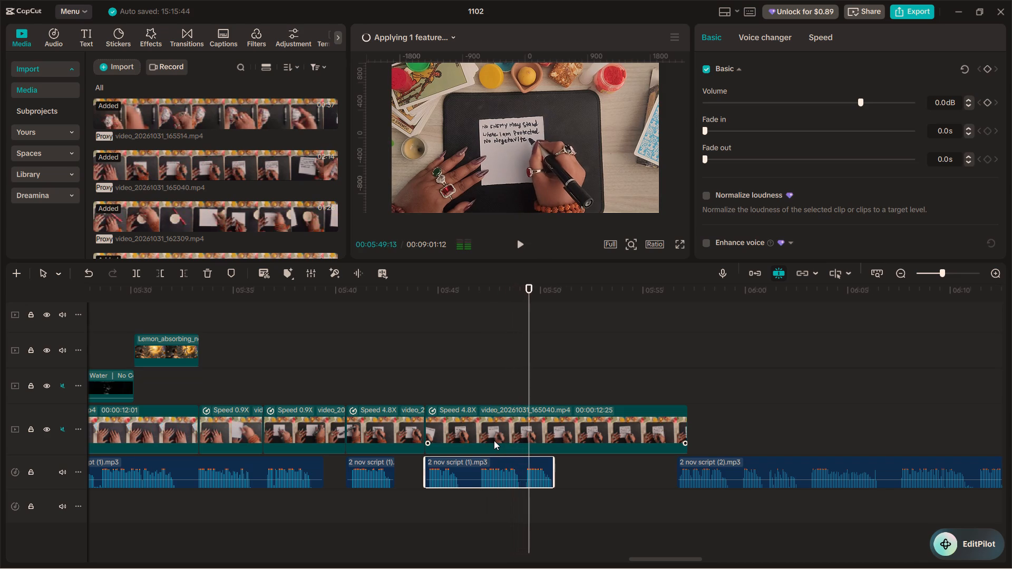
pyautogui.press('space')
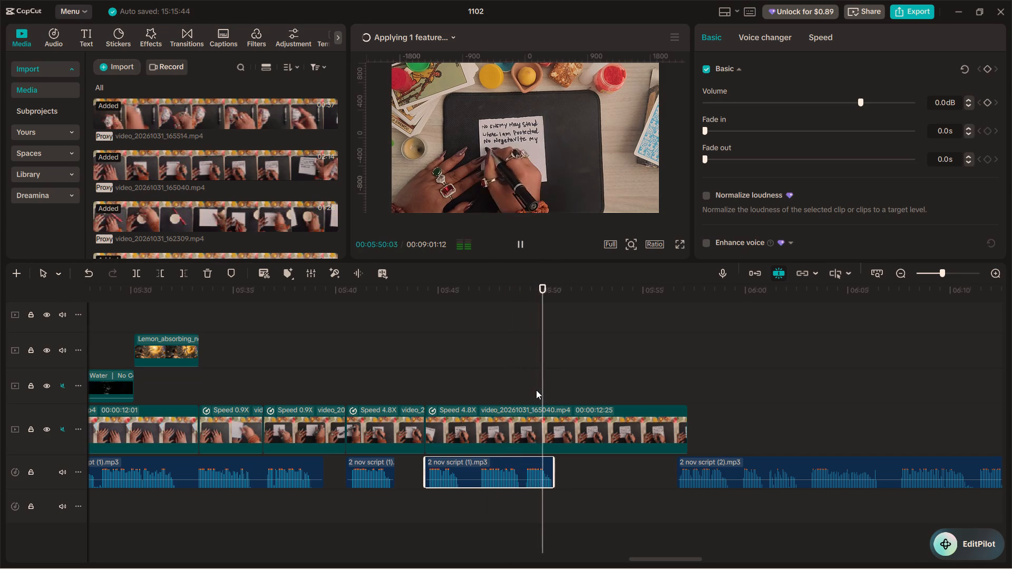
pyautogui.press('space')
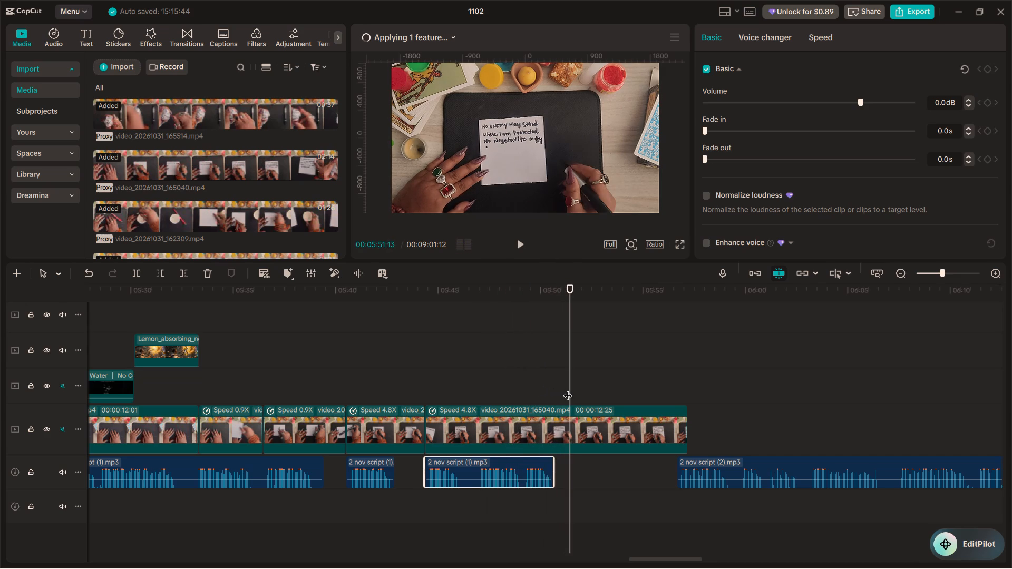
pyautogui.moveTo(568, 389); pyautogui.dragTo(543, 384)
pyautogui.moveTo(542, 386); pyautogui.dragTo(533, 386)
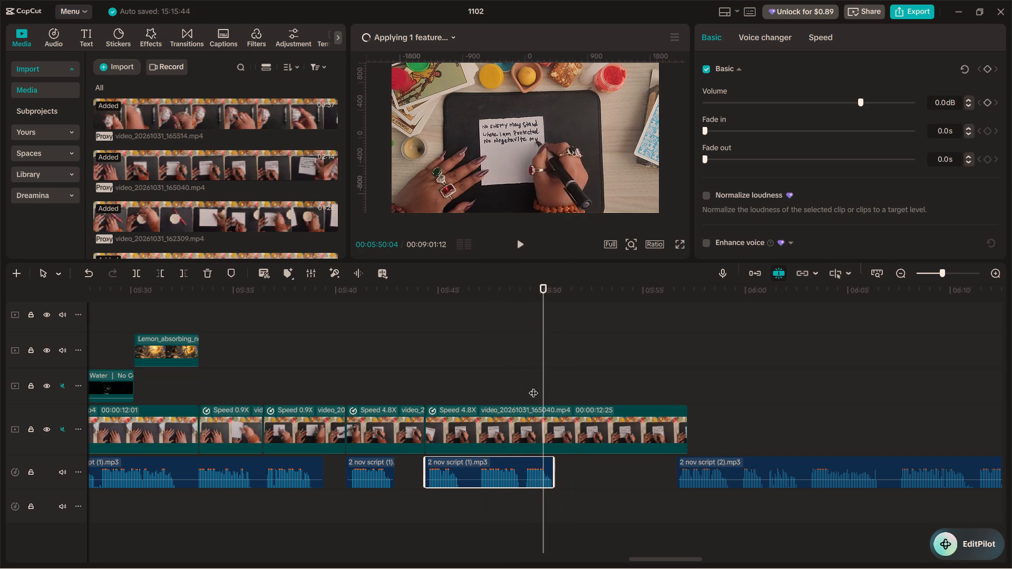
pyautogui.moveTo(533, 386); pyautogui.dragTo(523, 388)
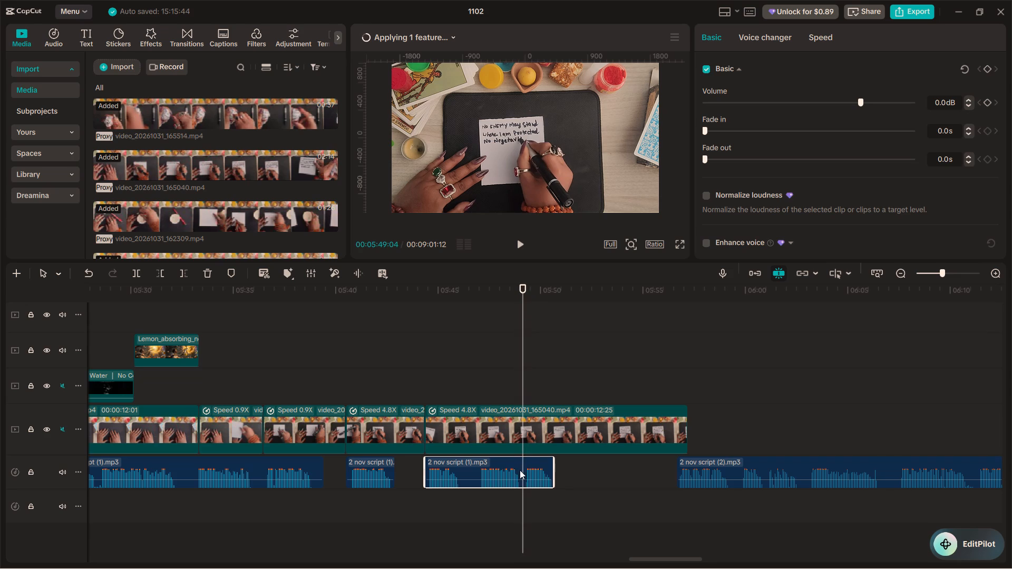
pyautogui.hotkey('ctrl', 'b')
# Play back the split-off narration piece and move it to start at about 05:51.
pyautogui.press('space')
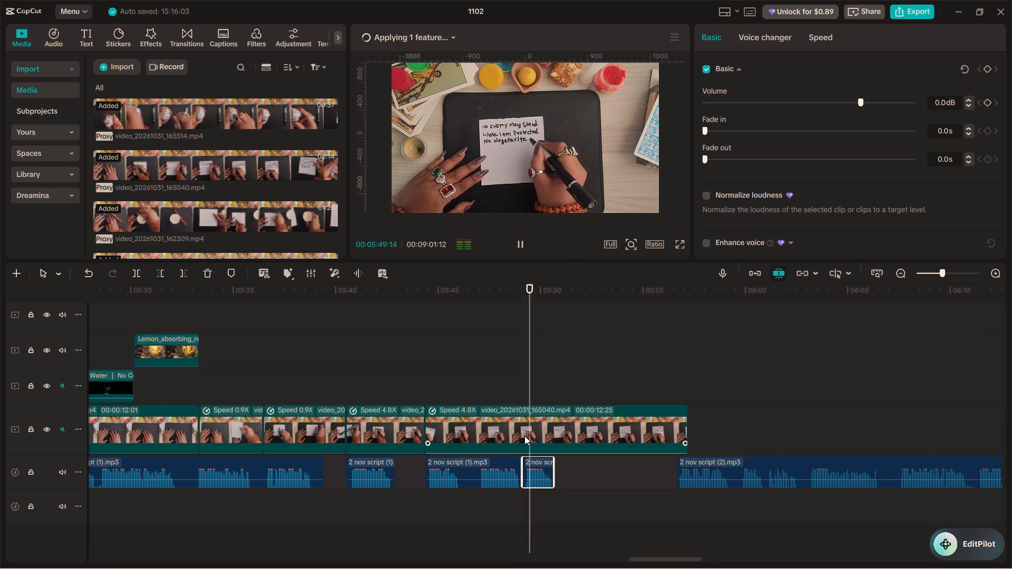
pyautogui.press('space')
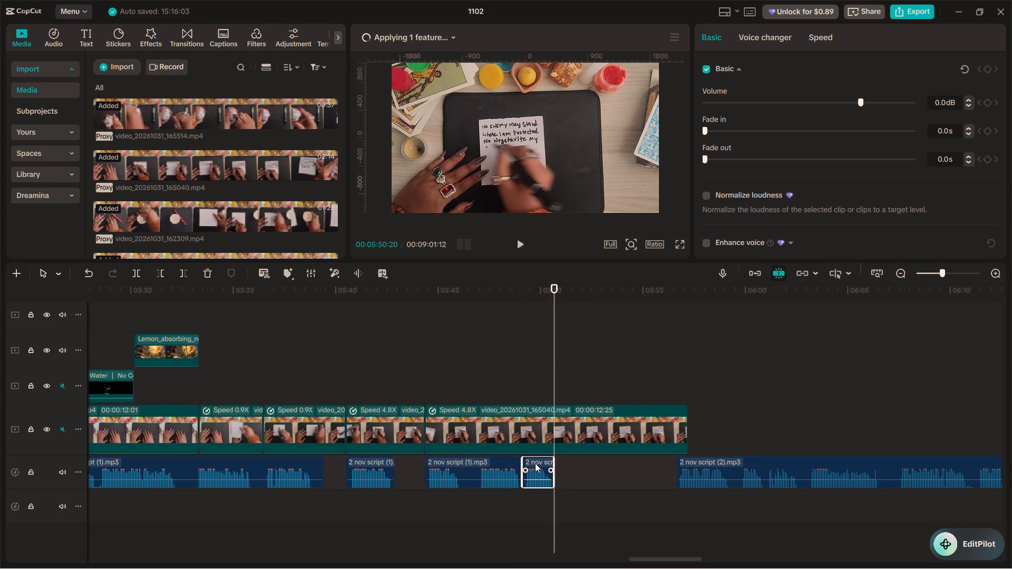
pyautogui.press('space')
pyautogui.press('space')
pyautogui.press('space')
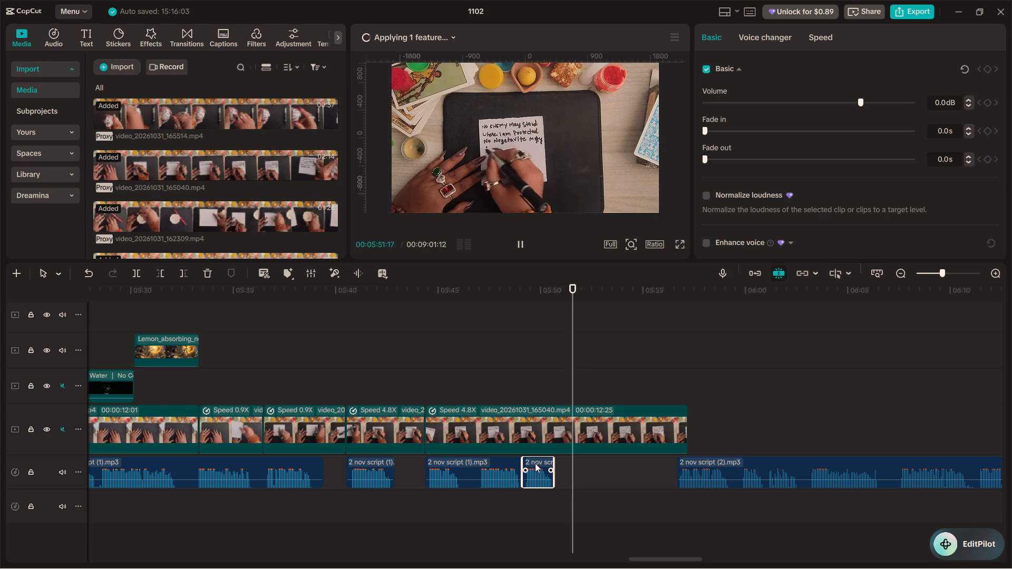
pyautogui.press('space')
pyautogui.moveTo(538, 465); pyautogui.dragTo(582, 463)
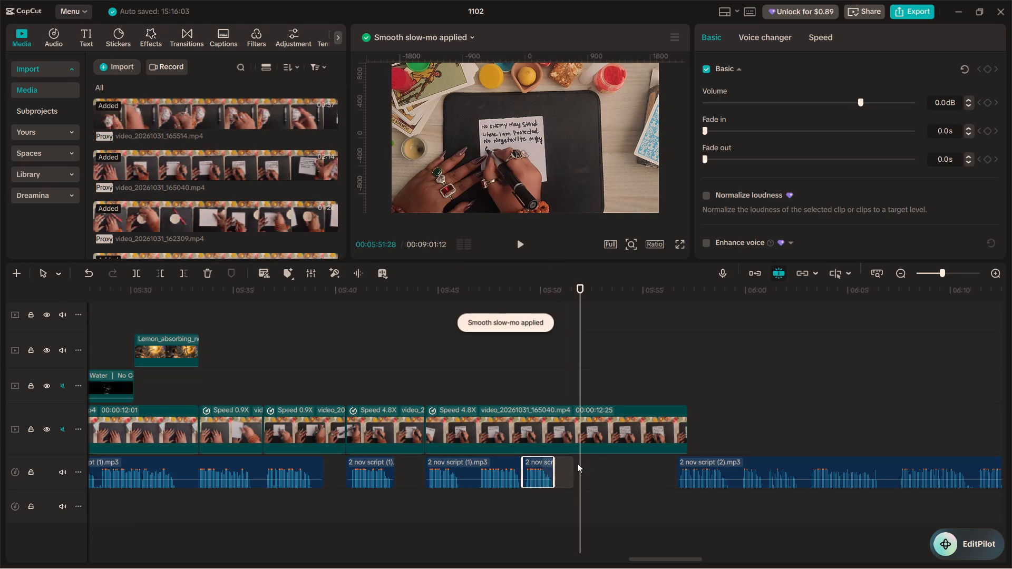
# Split the second 4.8x handwriting clip at 05:50:08.
pyautogui.click(525, 393)
pyautogui.press('space')
pyautogui.press('space')
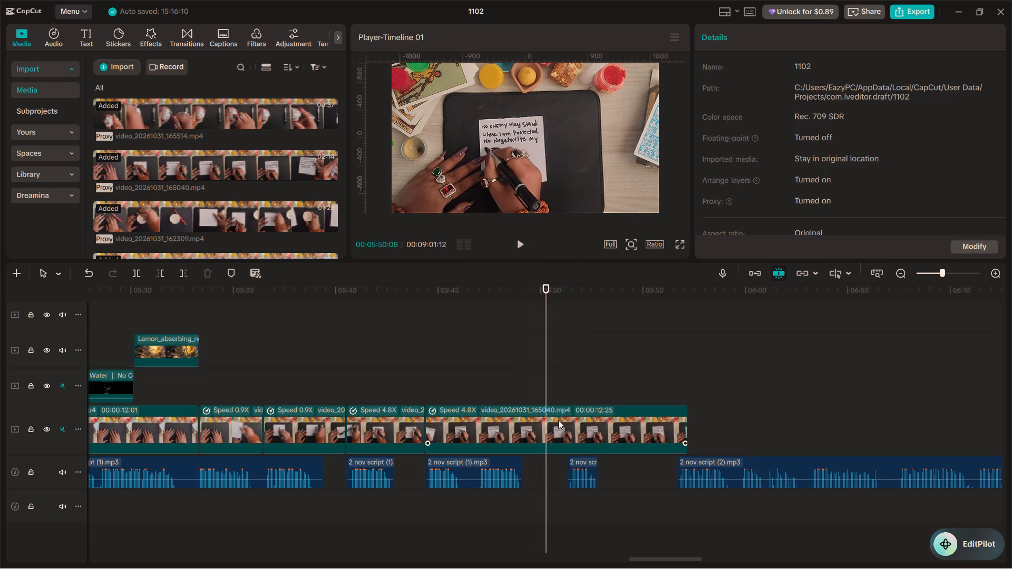
pyautogui.click(562, 423)
pyautogui.hotkey('ctrl', 'b')
# Split the remaining handwriting footage at 05:51:26, where the next line of writing begins, and delete the section between the two cuts.
pyautogui.press('space')
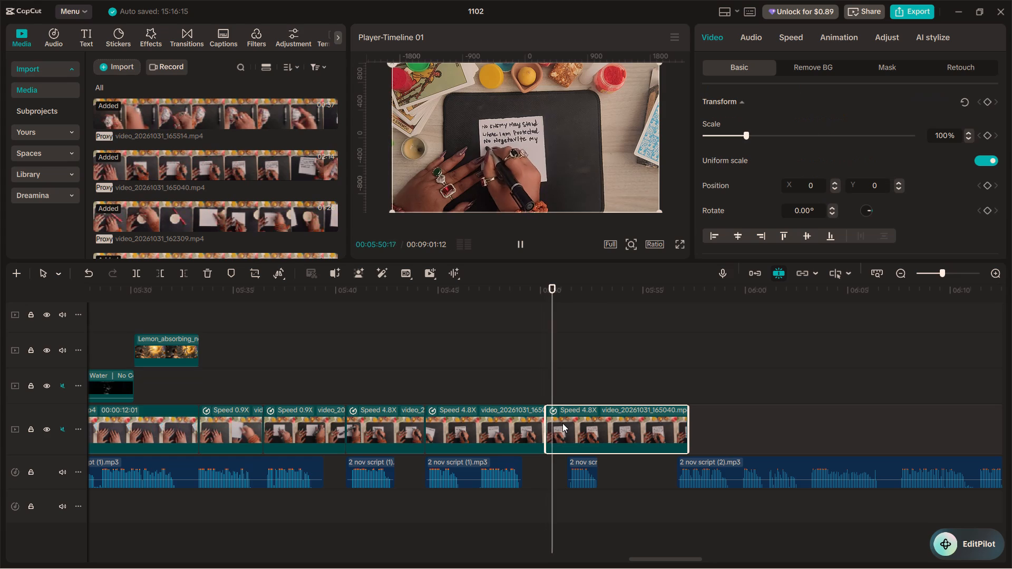
pyautogui.press('space')
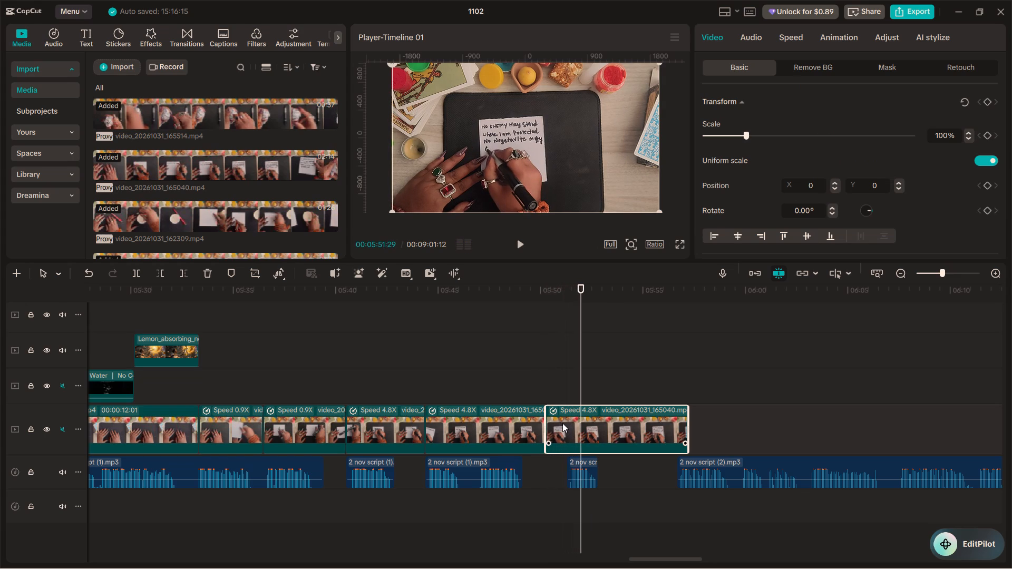
pyautogui.press('Left')
pyautogui.press('Left')
pyautogui.press('Left')
pyautogui.press('Left')
pyautogui.press('Left')
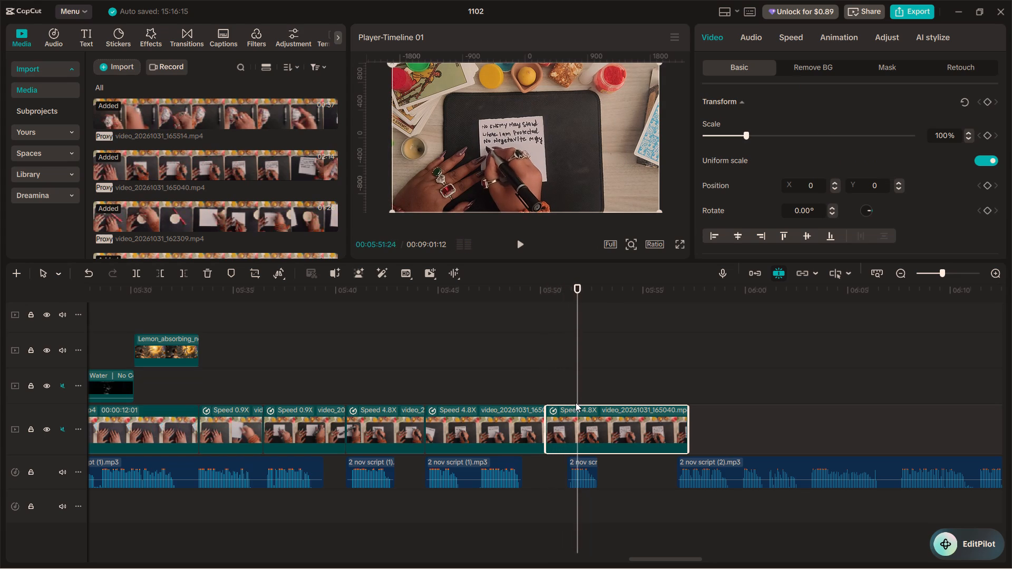
pyautogui.press('Left')
pyautogui.press('Left')
pyautogui.press('Left')
pyautogui.press('Right')
pyautogui.press('Right')
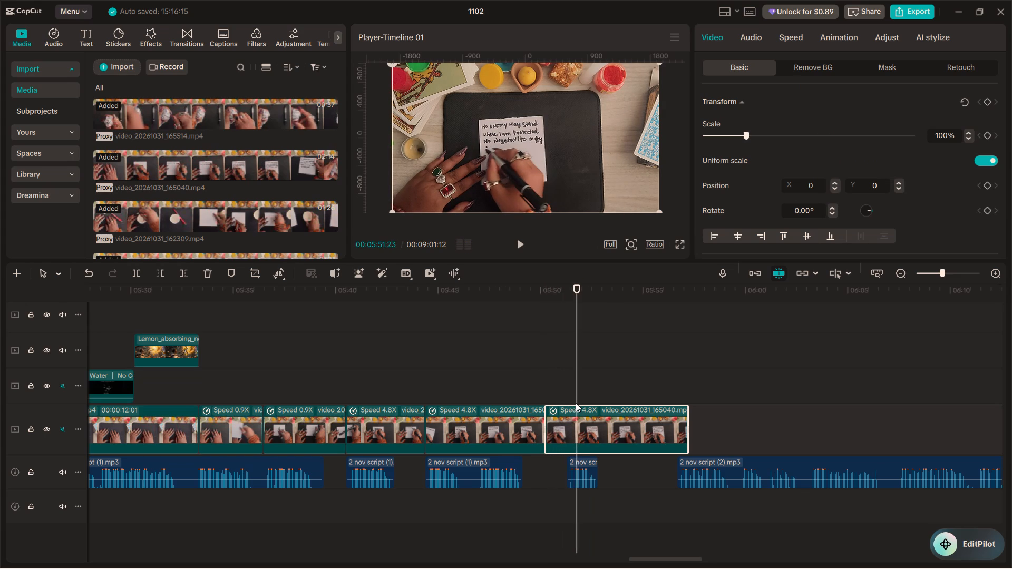
pyautogui.press('Right')
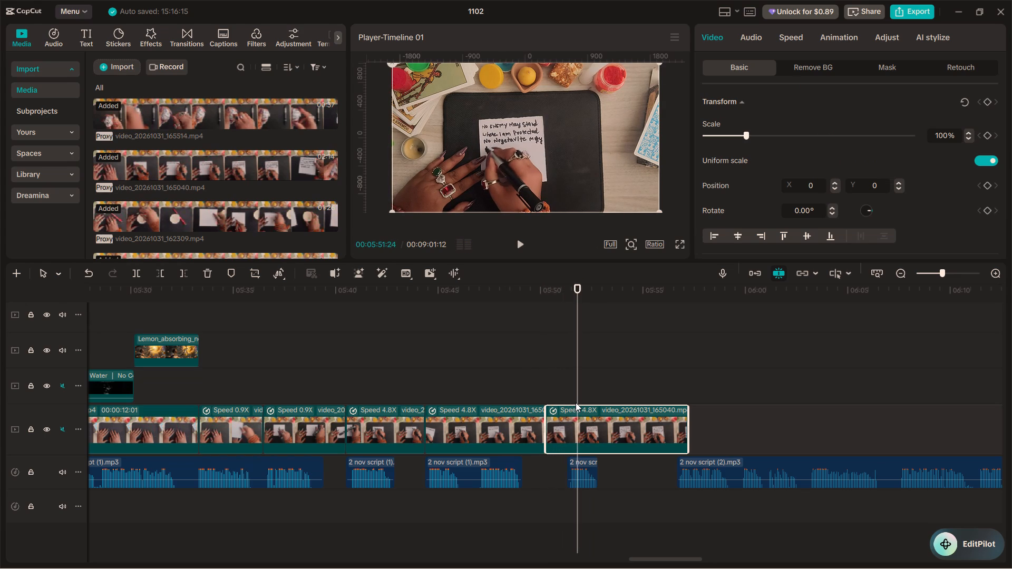
pyautogui.press('Right')
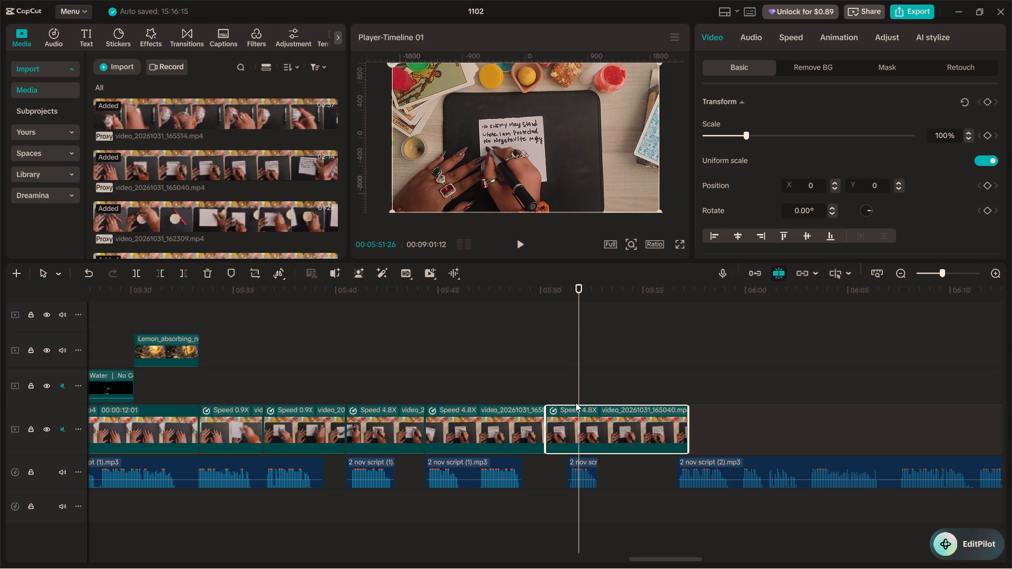
pyautogui.press('Right')
pyautogui.press('Left')
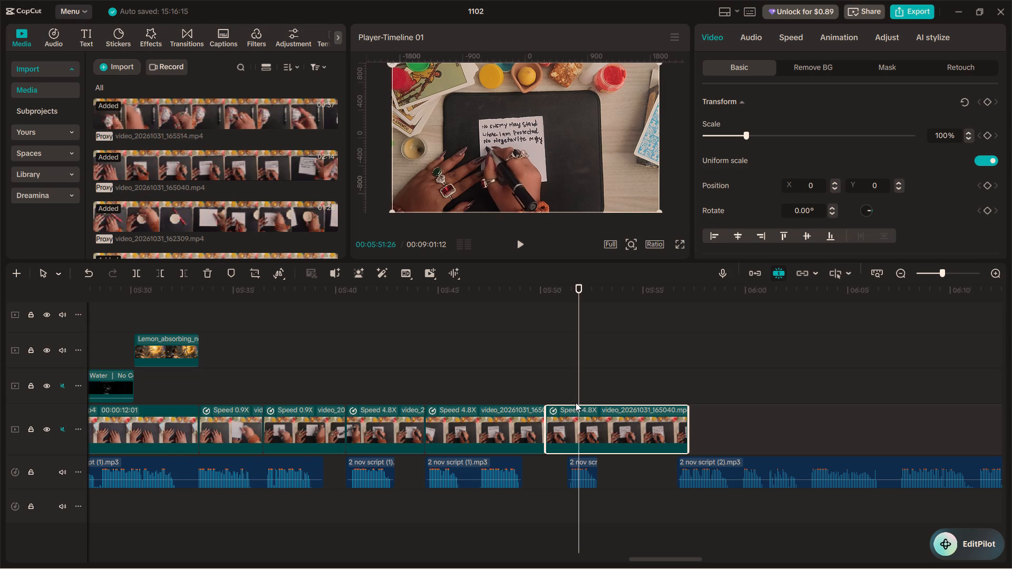
pyautogui.hotkey('ctrl', 'b')
pyautogui.click(565, 408)
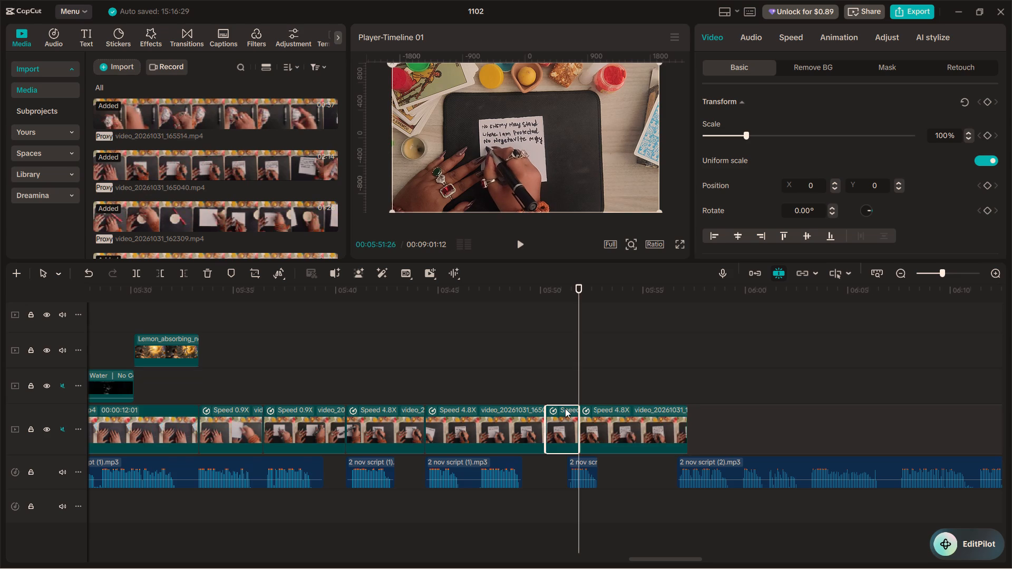
pyautogui.press('BackSpace')
# Close the gap with the last 4.8x handwriting clip, align the short narration piece with its start at about 05:50, and play back.
pyautogui.moveTo(597, 427); pyautogui.dragTo(567, 429)
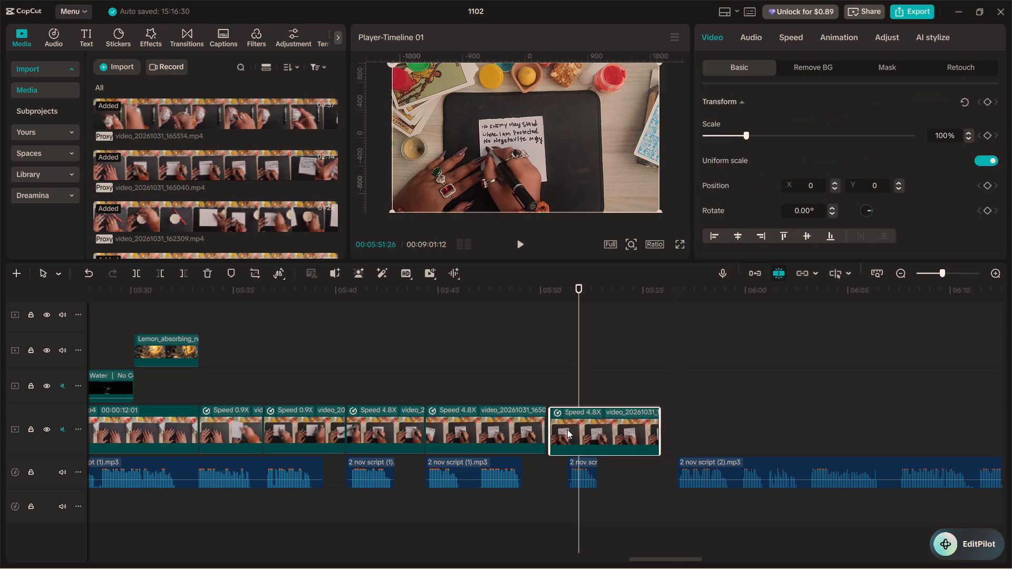
pyautogui.moveTo(567, 429); pyautogui.dragTo(567, 429)
pyautogui.moveTo(580, 474); pyautogui.dragTo(562, 476)
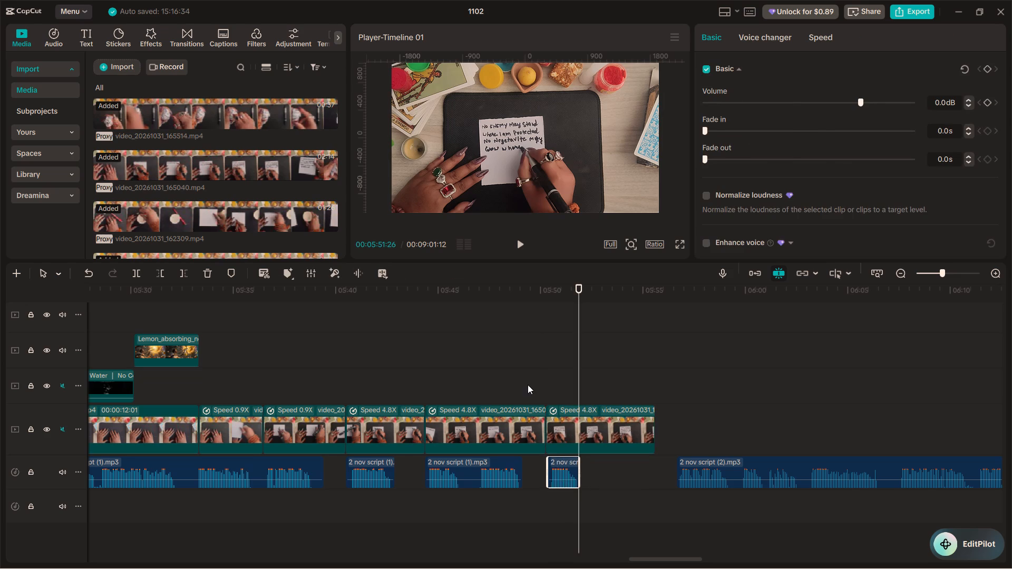
pyautogui.click(528, 385)
pyautogui.press('space')
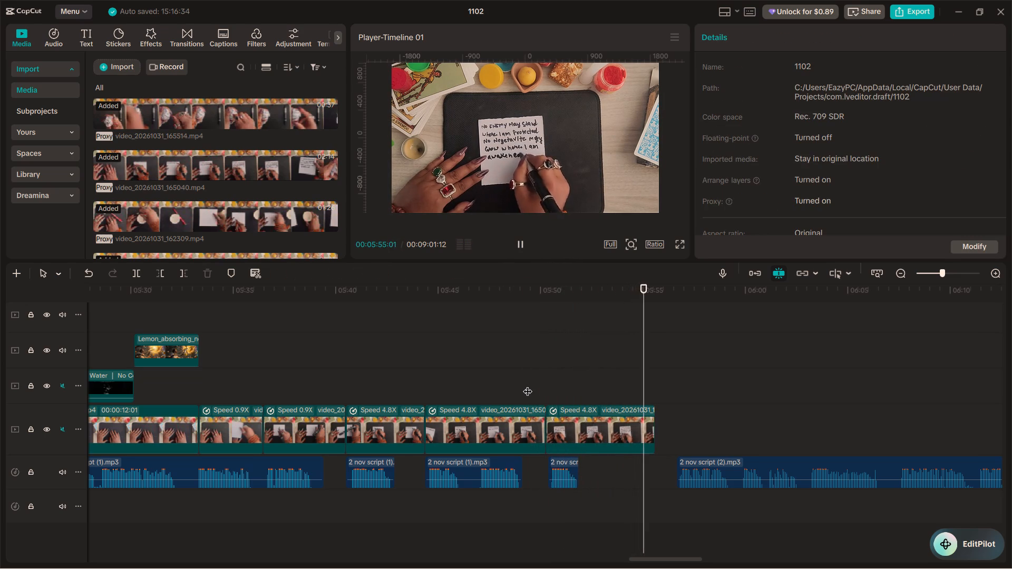
pyautogui.press('space')
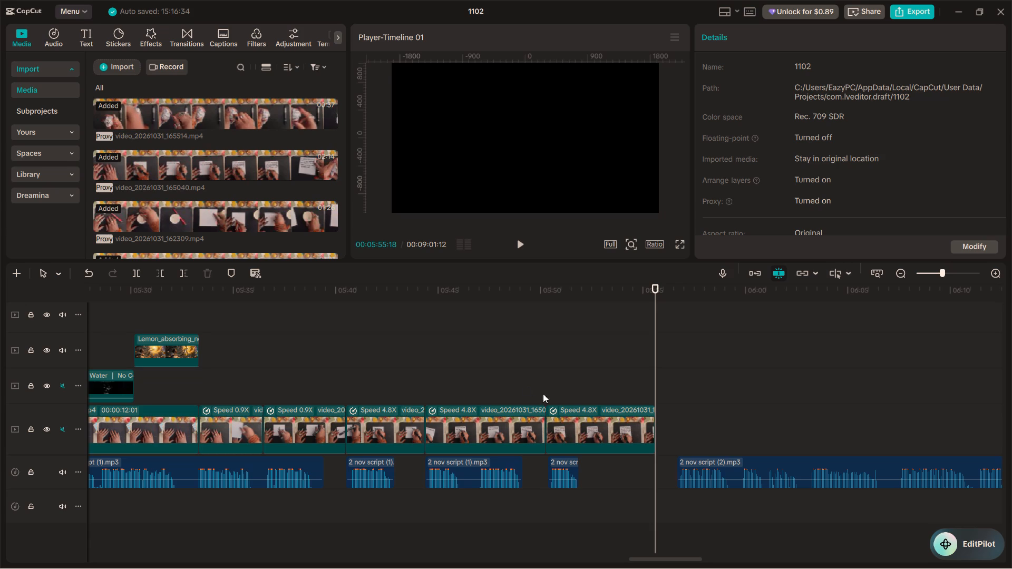
# Move the 0.9x video_20261031_165040.mp4 clip and the 2 nov script (2).mp3 narration to directly follow the handwriting footage at 05:55:18, and play back.
pyautogui.keyDown('ctrl'); pyautogui.scroll(-10, 608, 394); pyautogui.keyUp('ctrl')
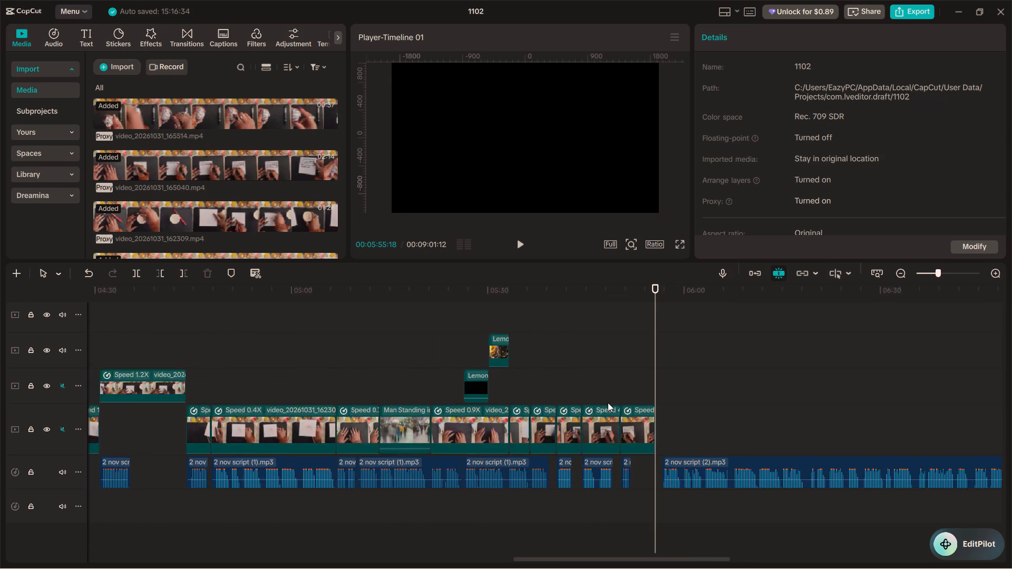
pyautogui.keyDown('ctrl'); pyautogui.scroll(-2, 608, 403); pyautogui.keyUp('ctrl')
pyautogui.keyDown('alt'); pyautogui.scroll(-4, 616, 398); pyautogui.keyUp('alt')
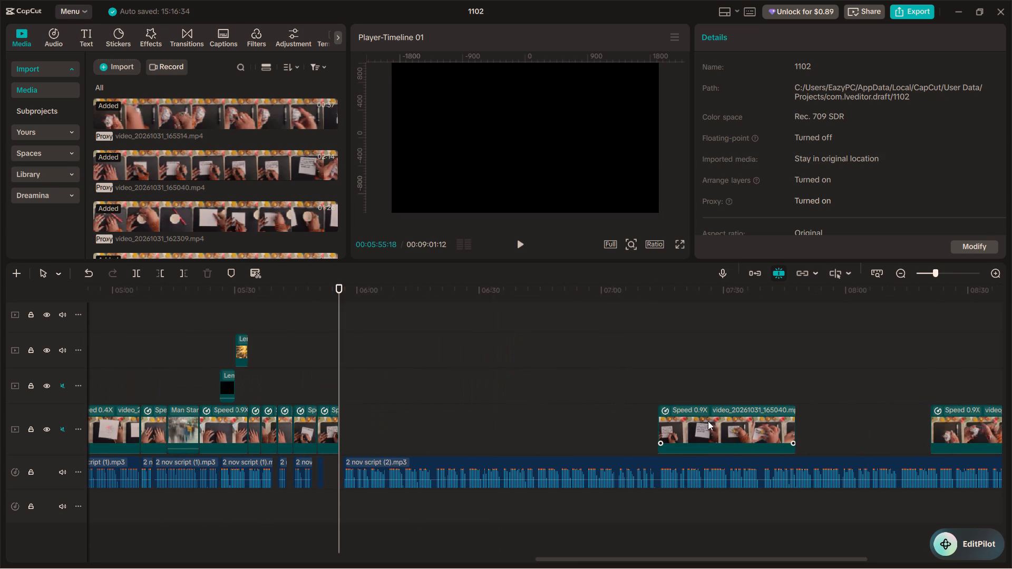
pyautogui.moveTo(708, 423); pyautogui.dragTo(395, 428)
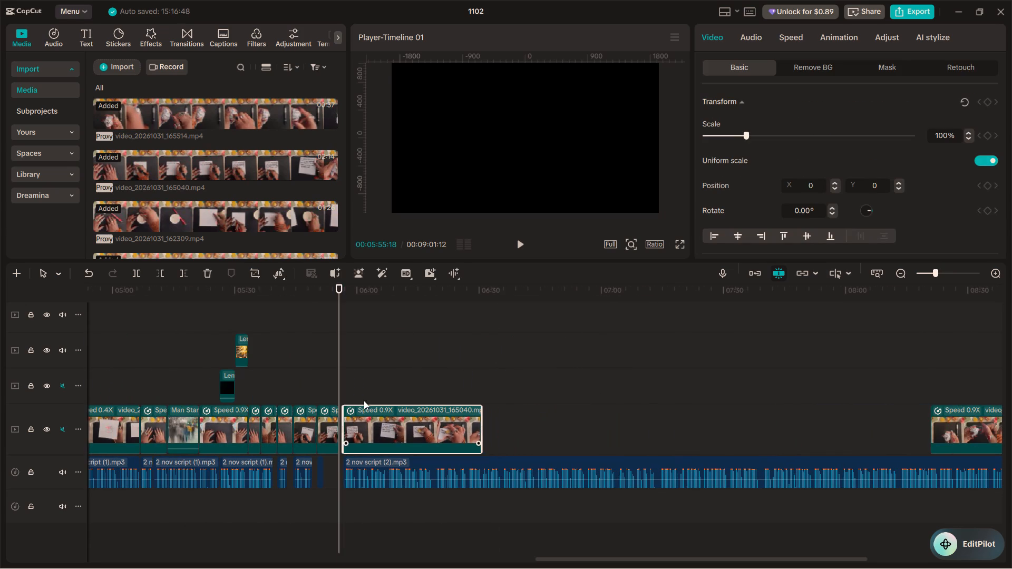
pyautogui.keyDown('ctrl'); pyautogui.scroll(13, 364, 412); pyautogui.keyUp('ctrl')
pyautogui.moveTo(395, 468); pyautogui.dragTo(380, 468)
pyautogui.moveTo(384, 428); pyautogui.dragTo(381, 429)
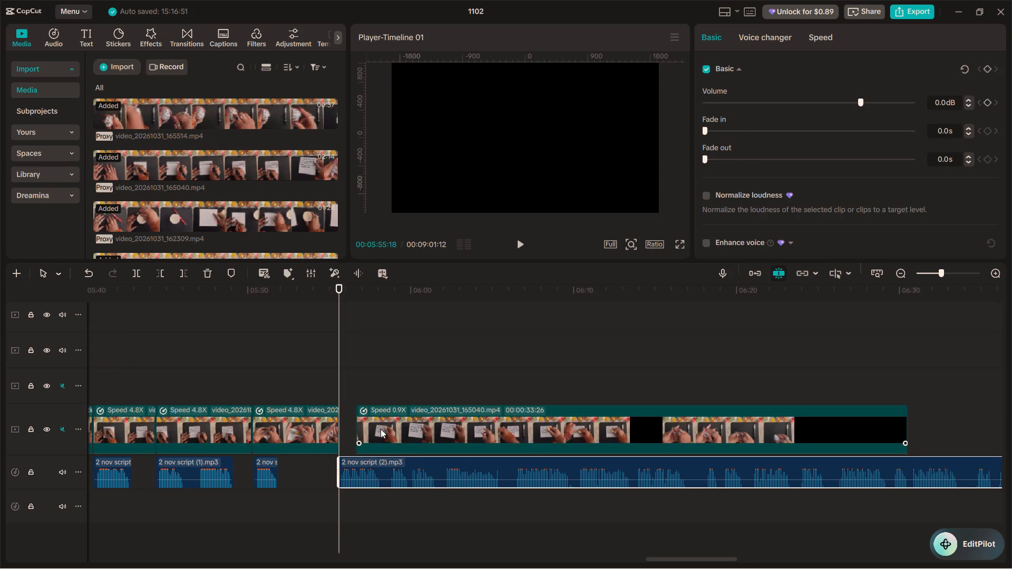
pyautogui.moveTo(381, 429); pyautogui.dragTo(368, 432)
pyautogui.click(329, 393)
pyautogui.press('space')
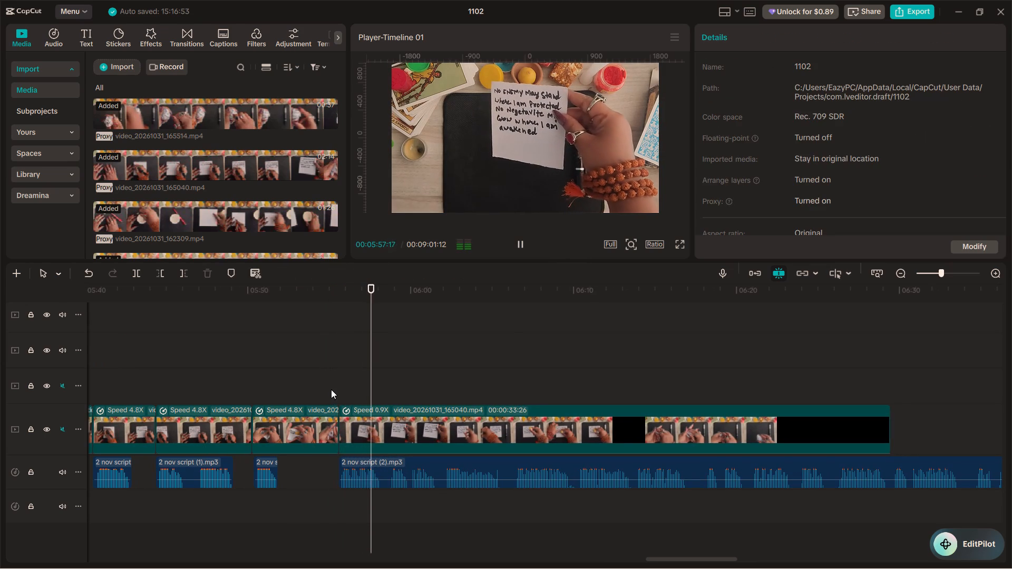
pyautogui.keyDown('ctrl'); pyautogui.scroll(-3, 336, 380); pyautogui.keyUp('ctrl')
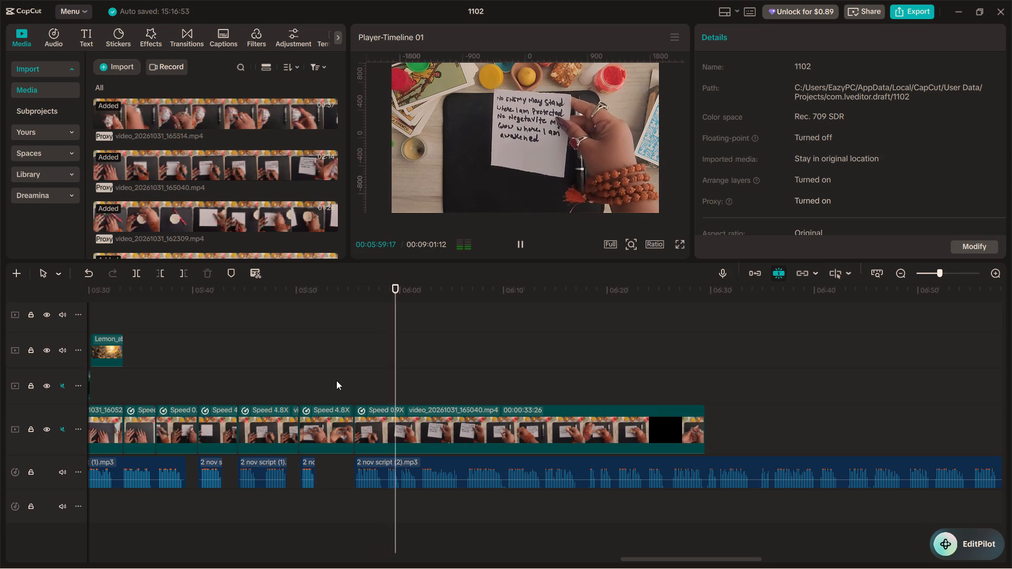
# Play back the footage and 2 nov script (2).mp3 narration after 05:55, comparing its pace with the earlier narration around 05:20.
pyautogui.keyDown('ctrl'); pyautogui.scroll(8, 336, 380); pyautogui.keyUp('ctrl')
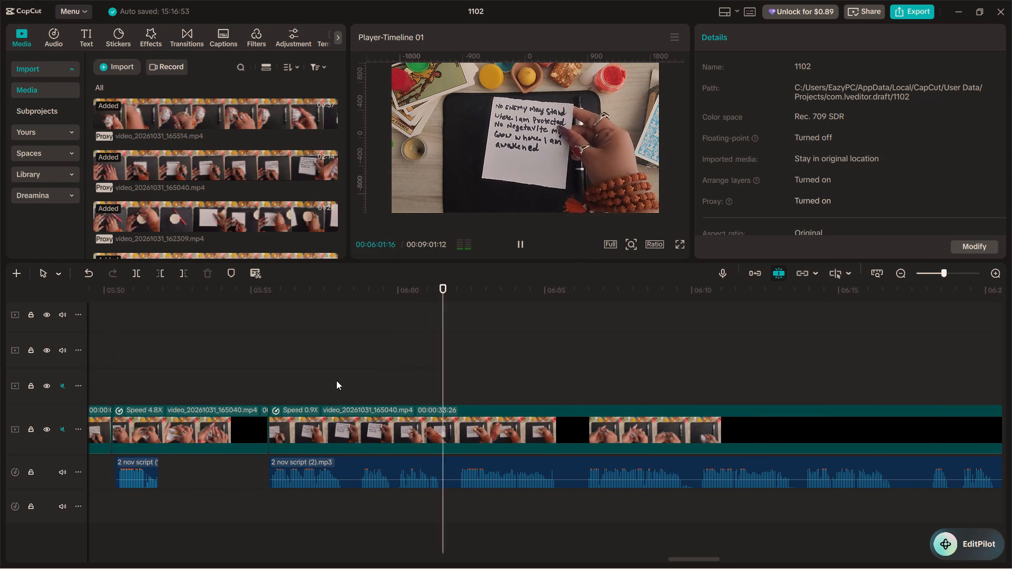
pyautogui.keyDown('ctrl'); pyautogui.scroll(1, 336, 380); pyautogui.keyUp('ctrl')
pyautogui.keyDown('ctrl'); pyautogui.scroll(-7, 336, 380); pyautogui.keyUp('ctrl')
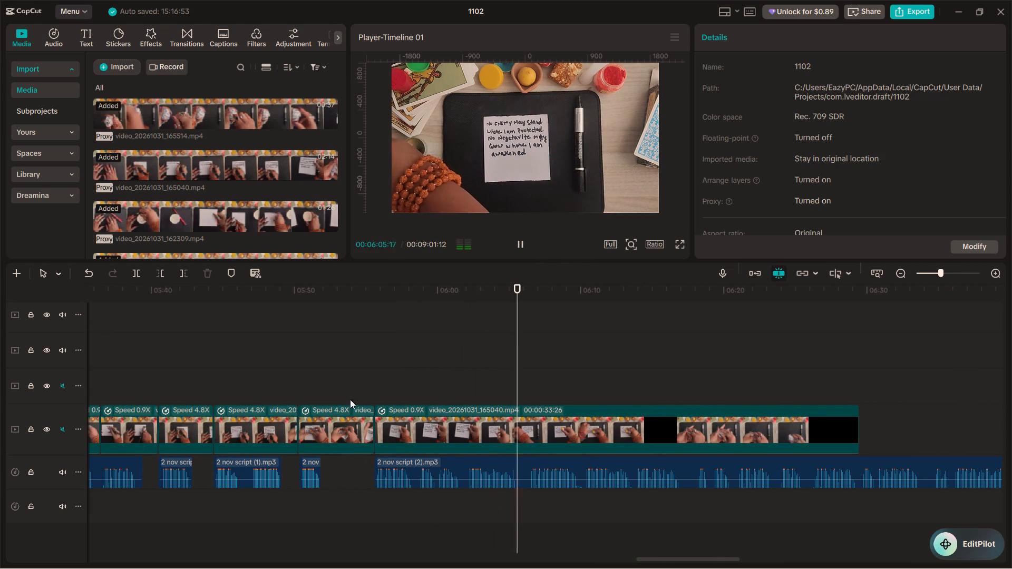
pyautogui.click(442, 463)
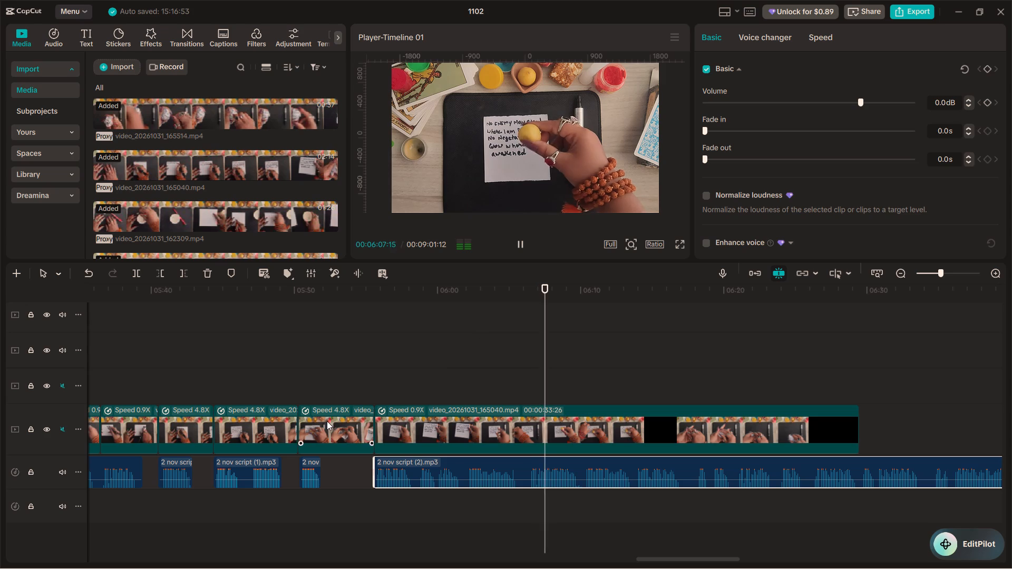
pyautogui.click(256, 381)
pyautogui.press('space')
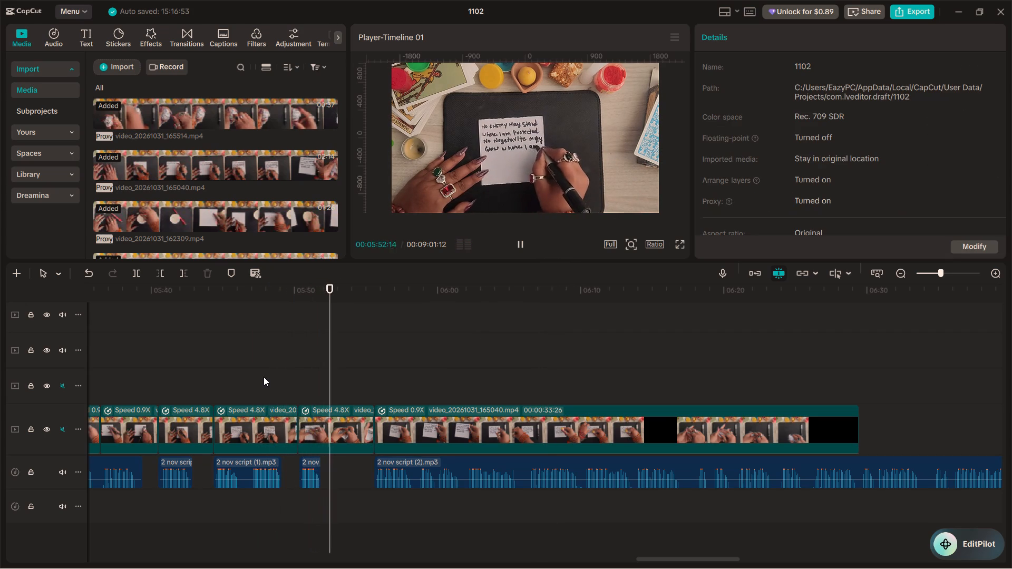
pyautogui.keyDown('ctrl'); pyautogui.scroll(-8, 264, 377); pyautogui.keyUp('ctrl')
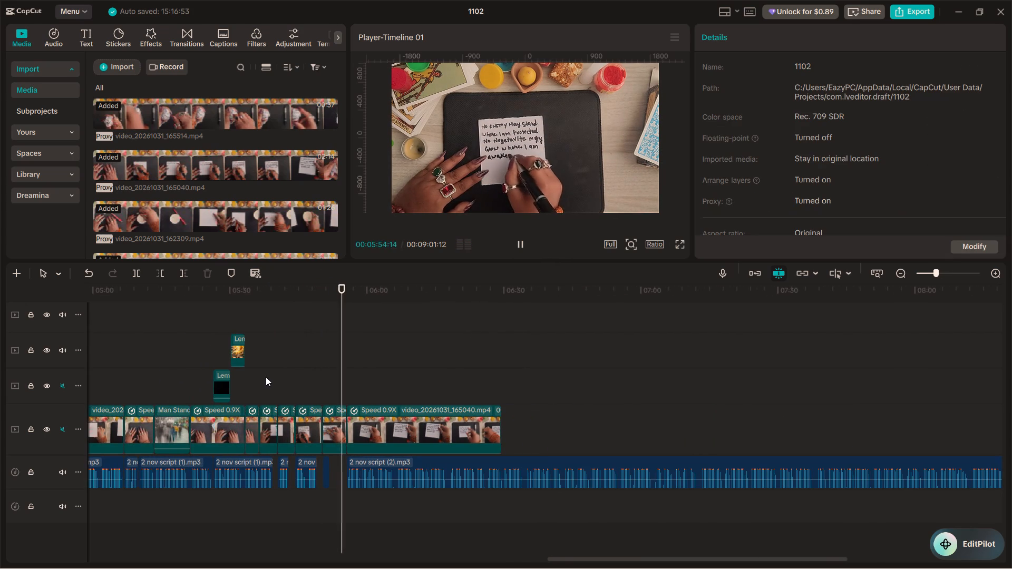
pyautogui.click(180, 351)
pyautogui.press('space')
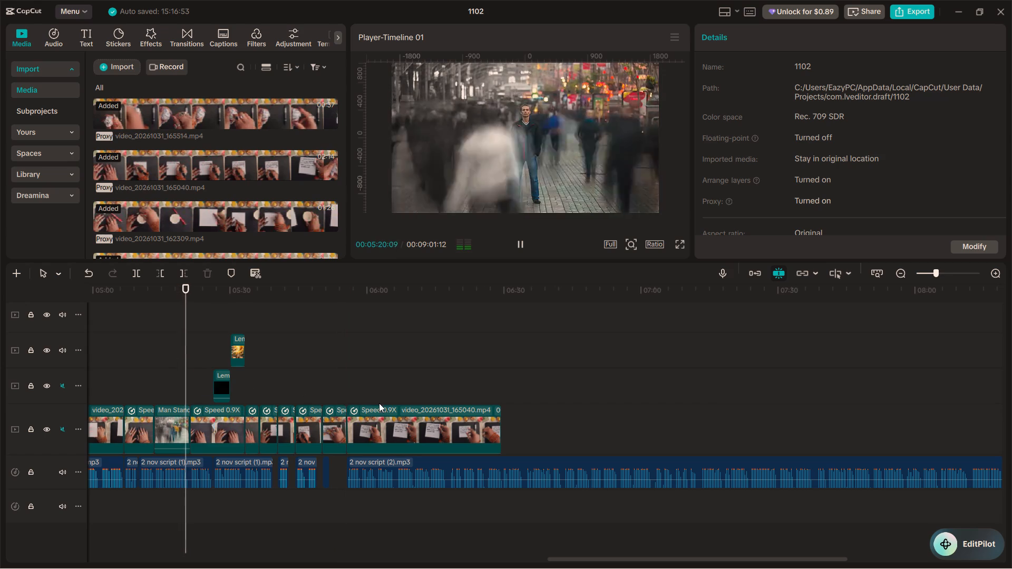
pyautogui.click(356, 385)
pyautogui.click(522, 250)
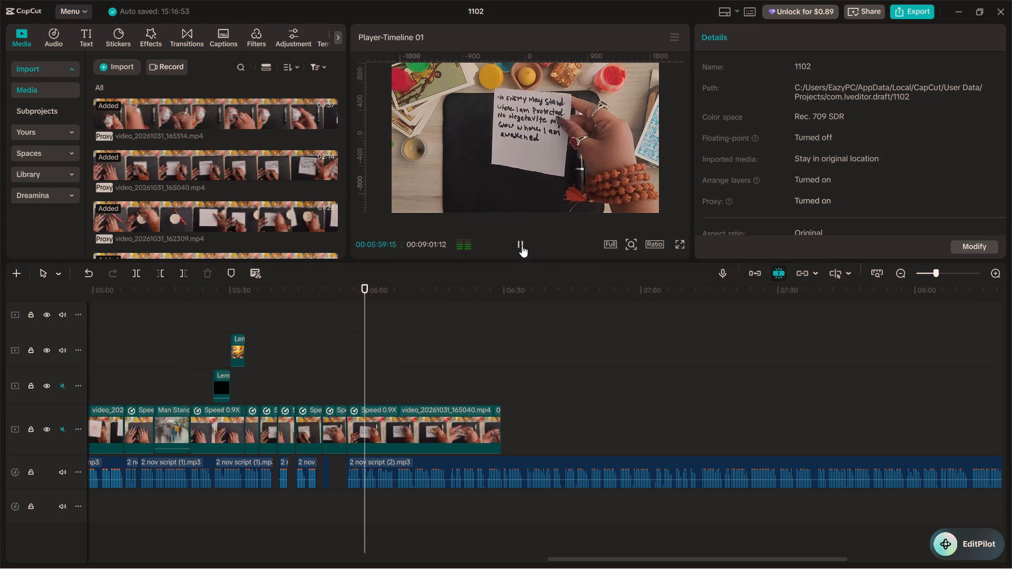
pyautogui.click(522, 245)
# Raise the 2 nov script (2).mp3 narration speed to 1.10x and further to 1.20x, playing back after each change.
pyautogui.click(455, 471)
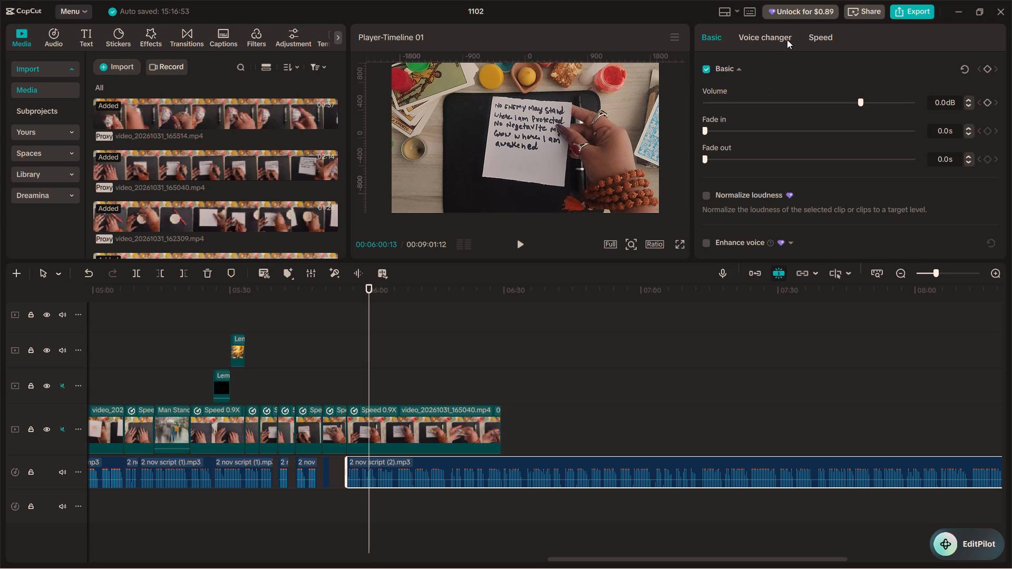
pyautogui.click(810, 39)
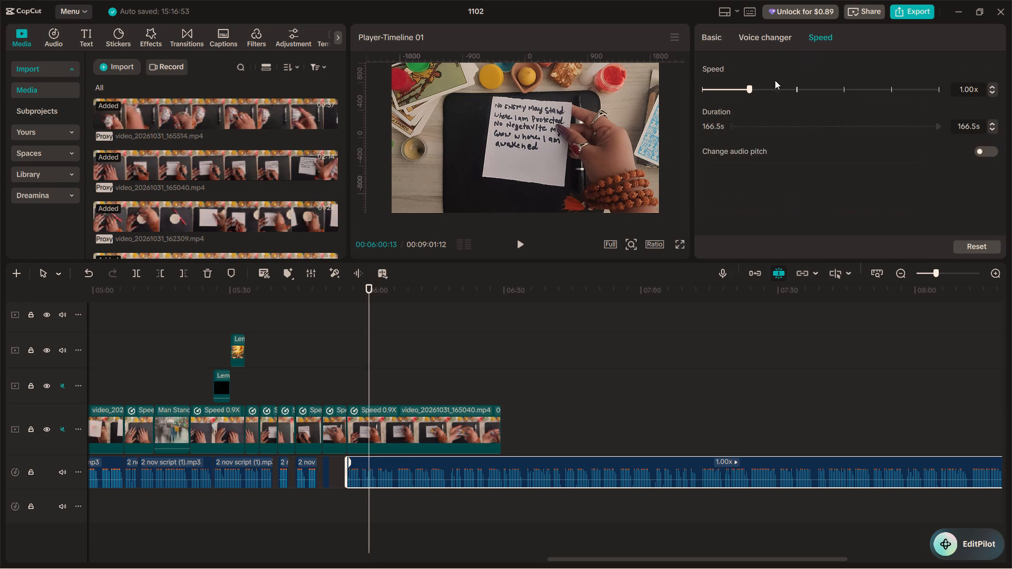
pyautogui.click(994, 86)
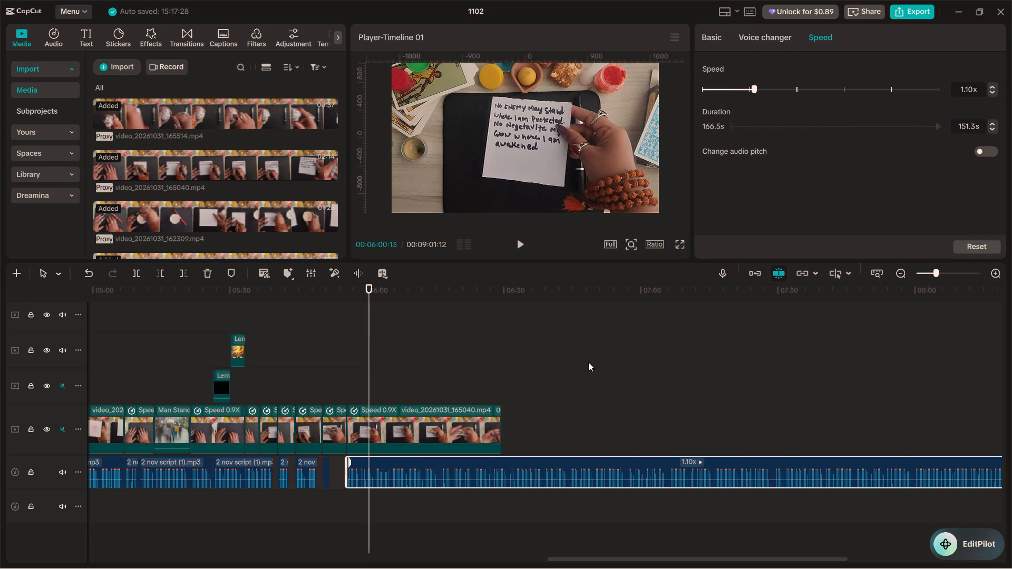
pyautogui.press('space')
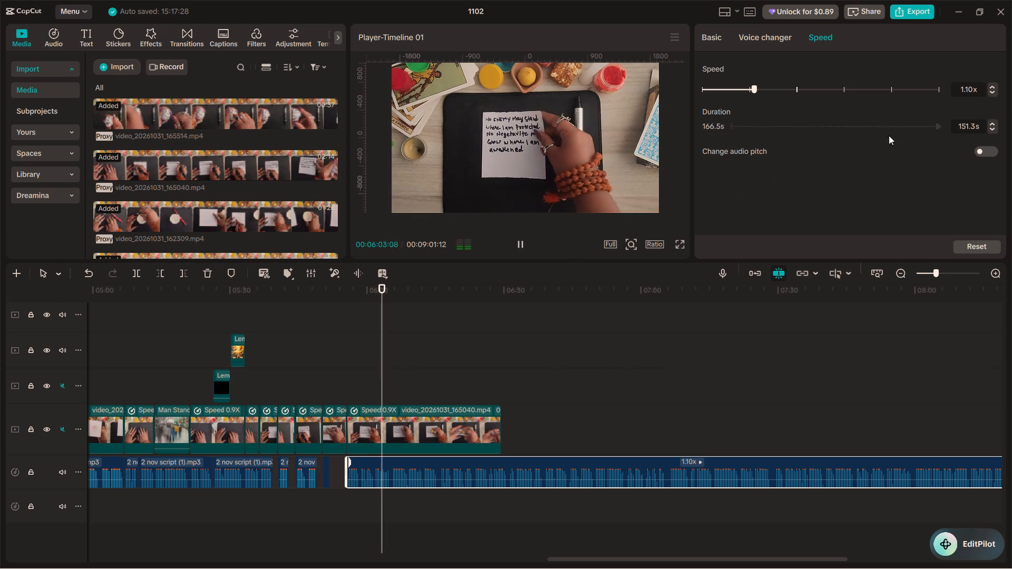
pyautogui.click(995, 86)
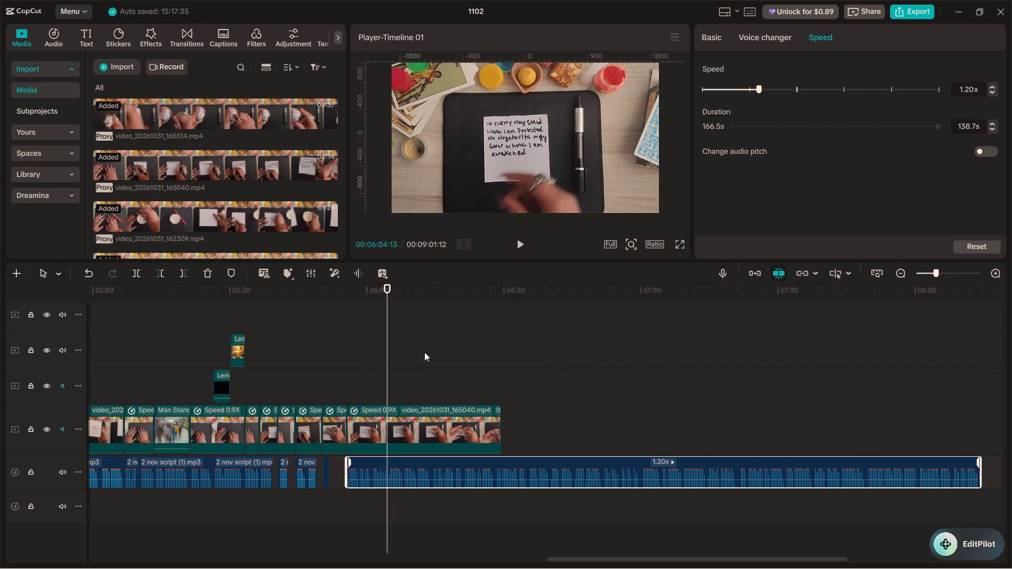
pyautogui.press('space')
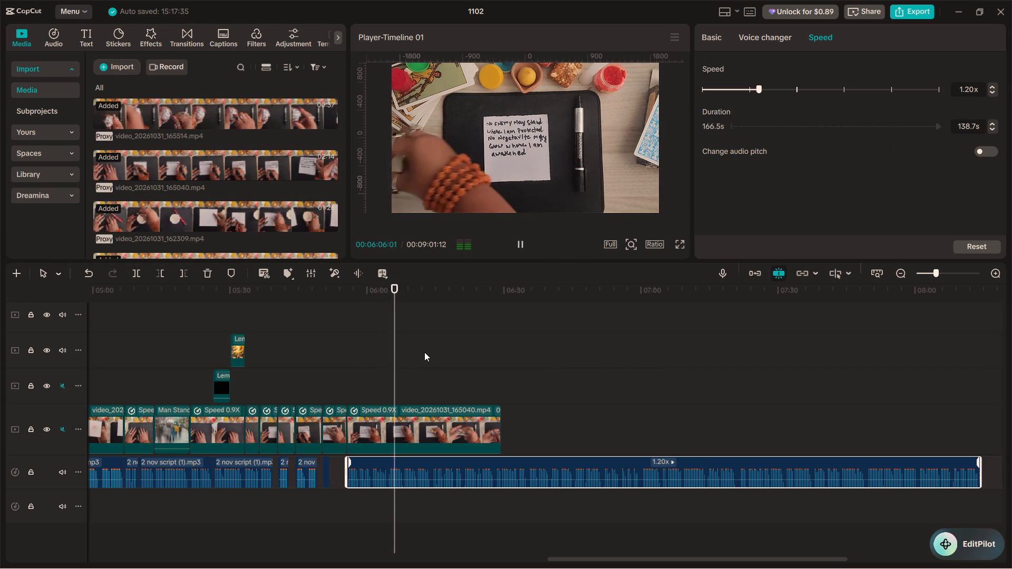
# Replay the sped-up narration between about 05:52 and 06:08 to judge its pace against the handwriting footage.
pyautogui.keyDown('ctrl'); pyautogui.scroll(6, 383, 398); pyautogui.keyUp('ctrl')
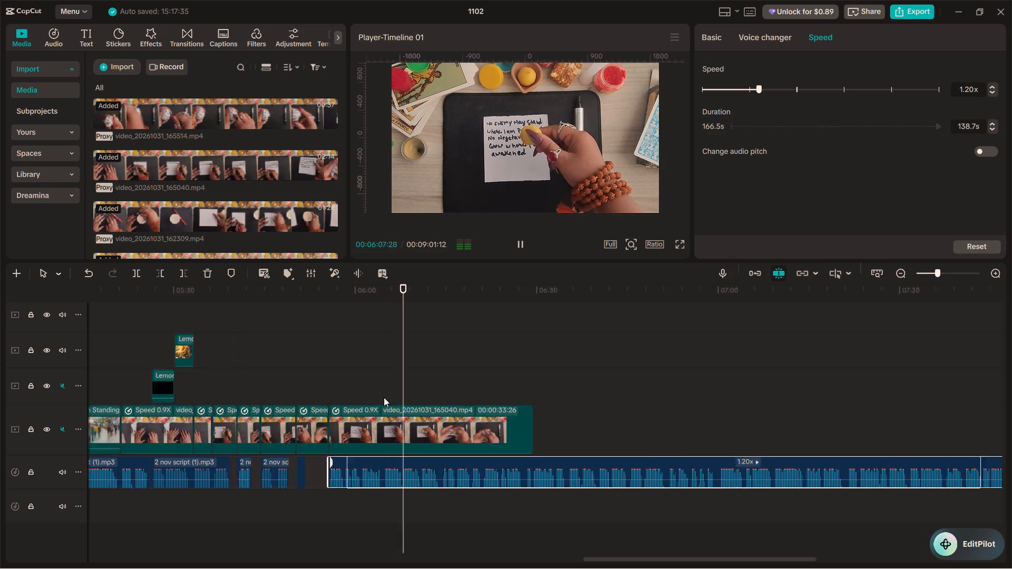
pyautogui.keyDown('ctrl'); pyautogui.scroll(9, 384, 397); pyautogui.keyUp('ctrl')
pyautogui.click(117, 371)
pyautogui.press('space')
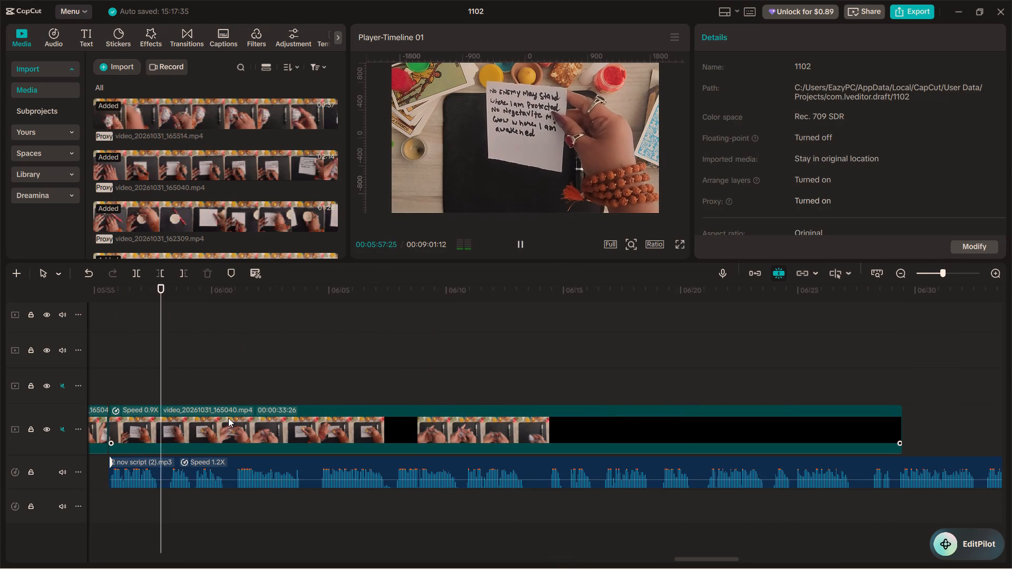
pyautogui.keyDown('alt'); pyautogui.scroll(5, 228, 418); pyautogui.keyUp('alt')
pyautogui.keyDown('alt'); pyautogui.scroll(-2, 229, 418); pyautogui.keyUp('alt')
pyautogui.press('space')
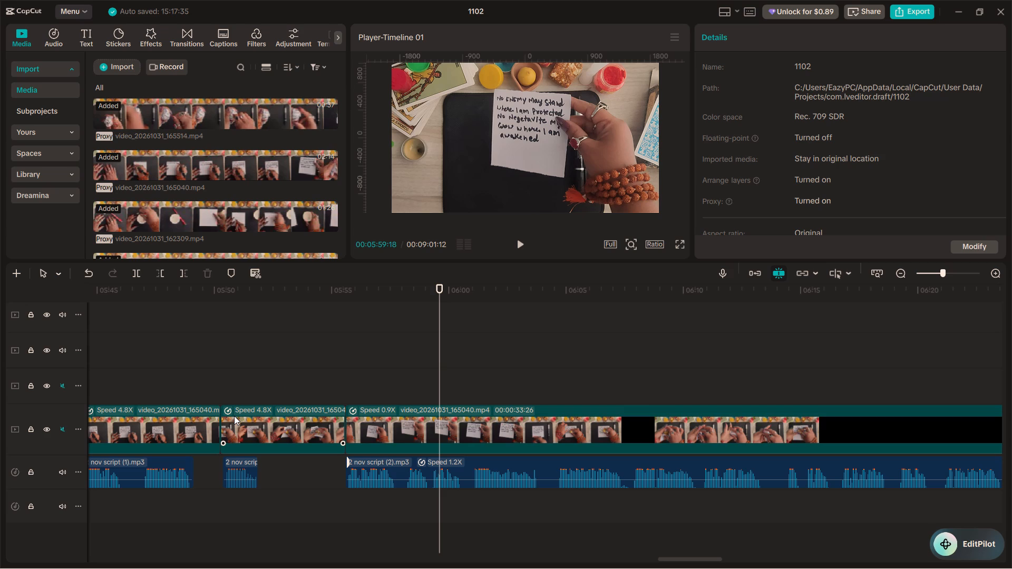
pyautogui.press('space')
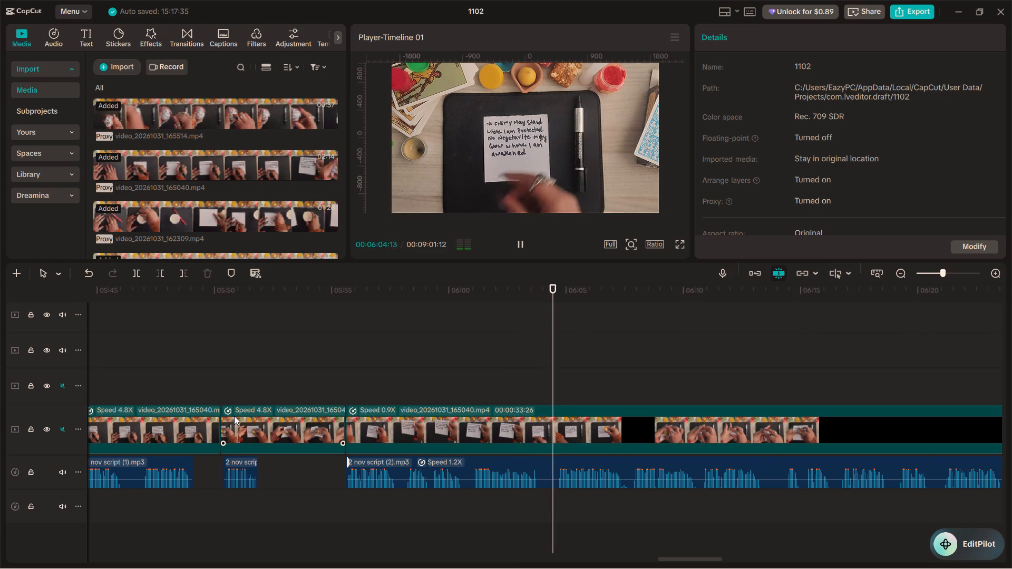
pyautogui.press('space')
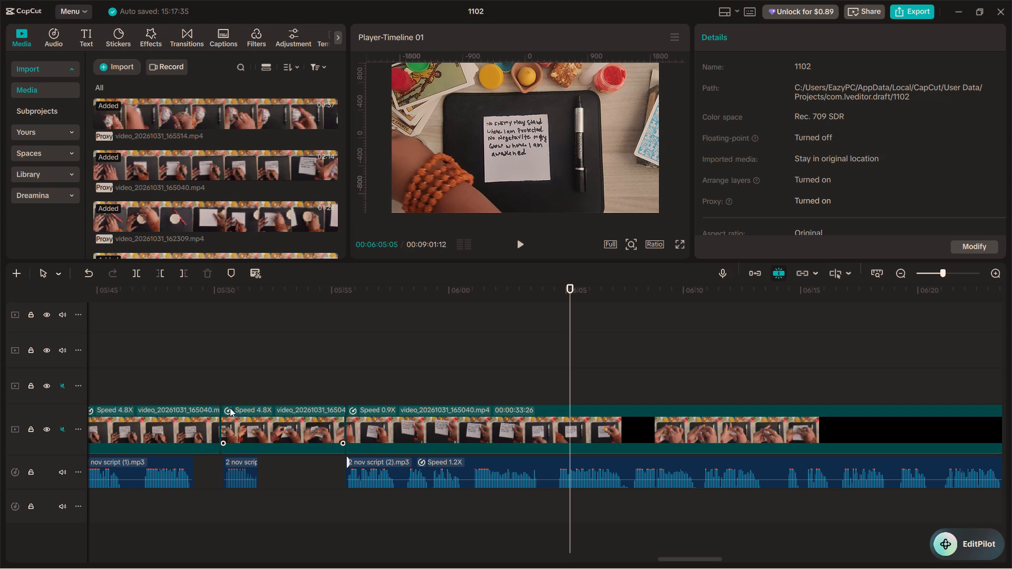
pyautogui.click(332, 370)
pyautogui.press('space')
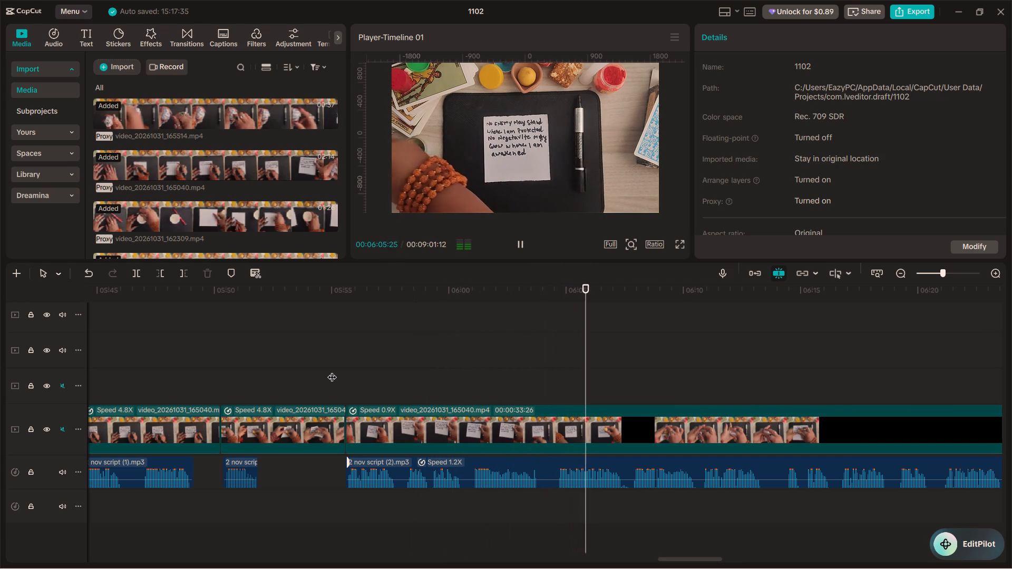
pyautogui.press('space')
pyautogui.click(322, 368)
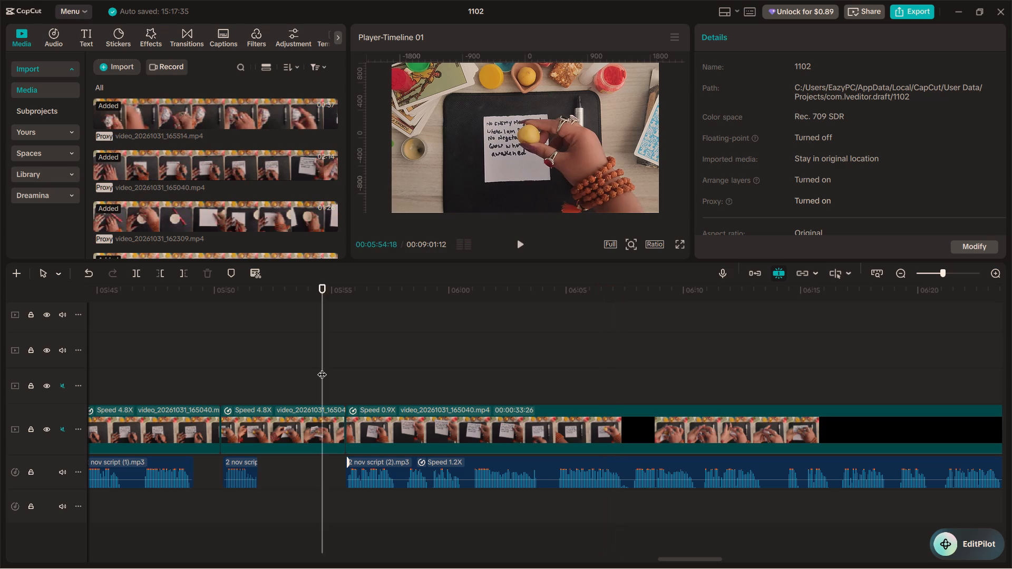
pyautogui.press('space')
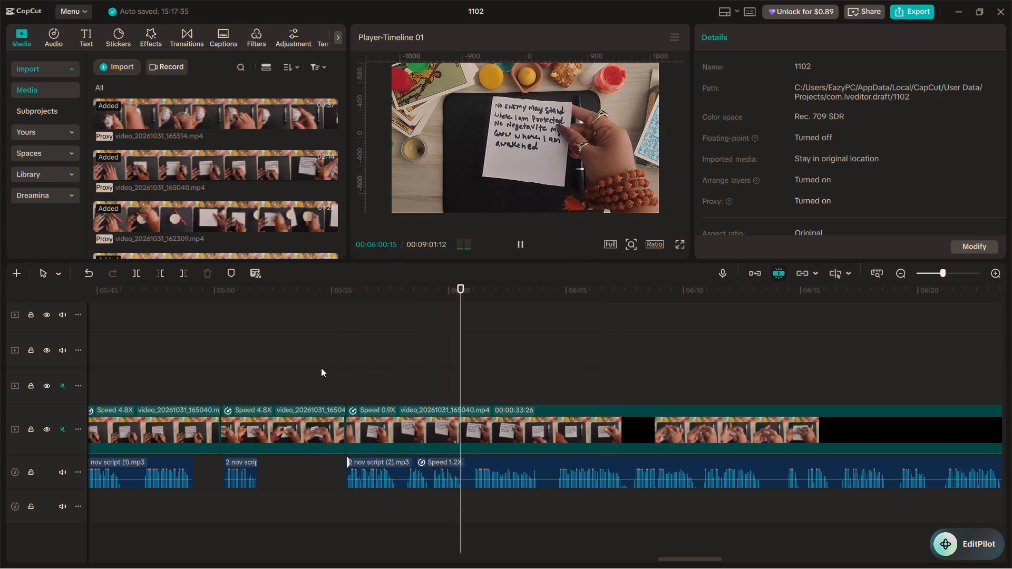
pyautogui.click(264, 360)
pyautogui.press('space')
pyautogui.click(208, 371)
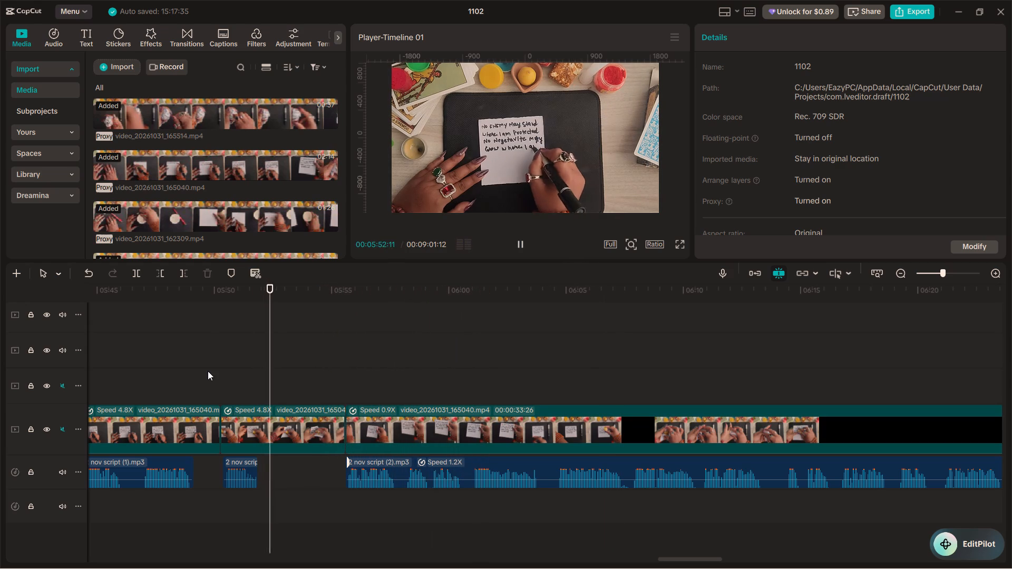
pyautogui.press('space')
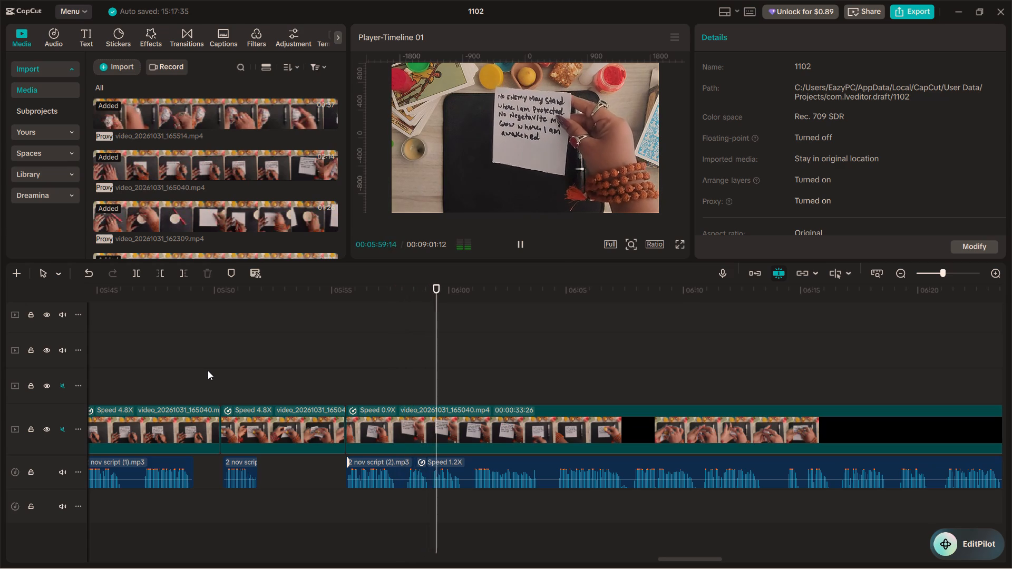
# Set the speed of the 2 nov script (2).mp3 narration to 1.40x and play back its start from about 05:55.
pyautogui.click(384, 472)
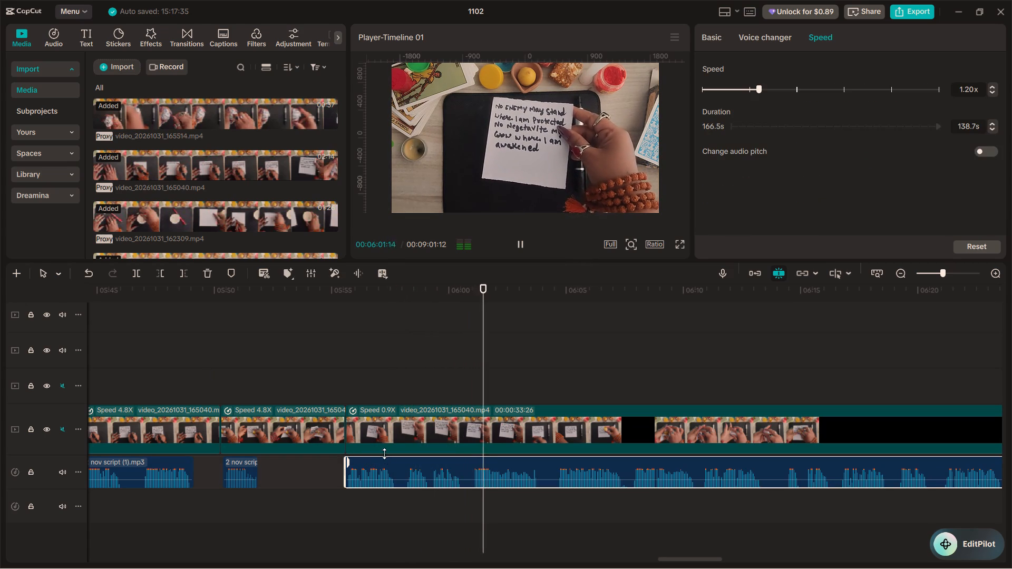
pyautogui.press('space')
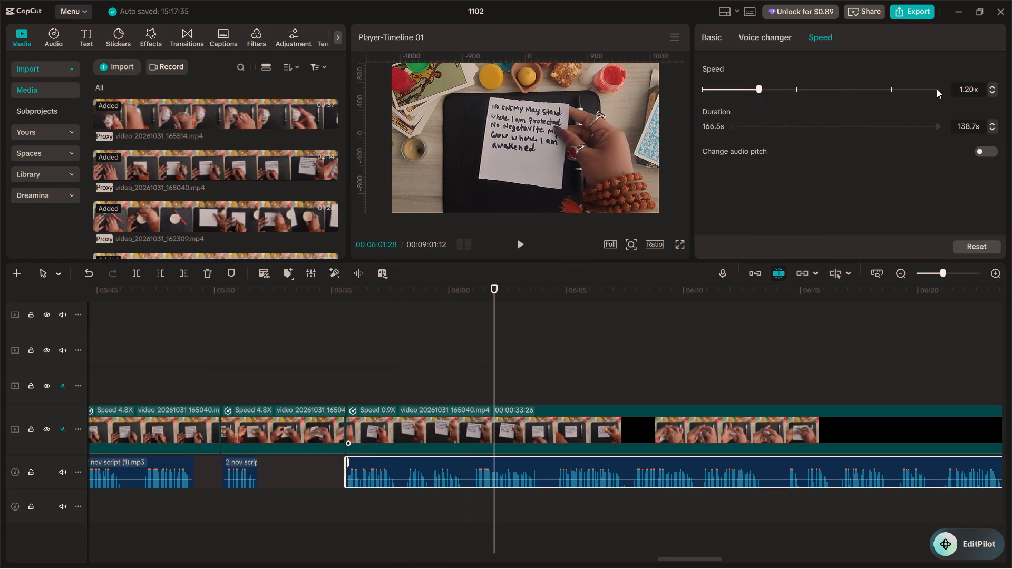
pyautogui.doubleClick(993, 86)
pyautogui.press('space')
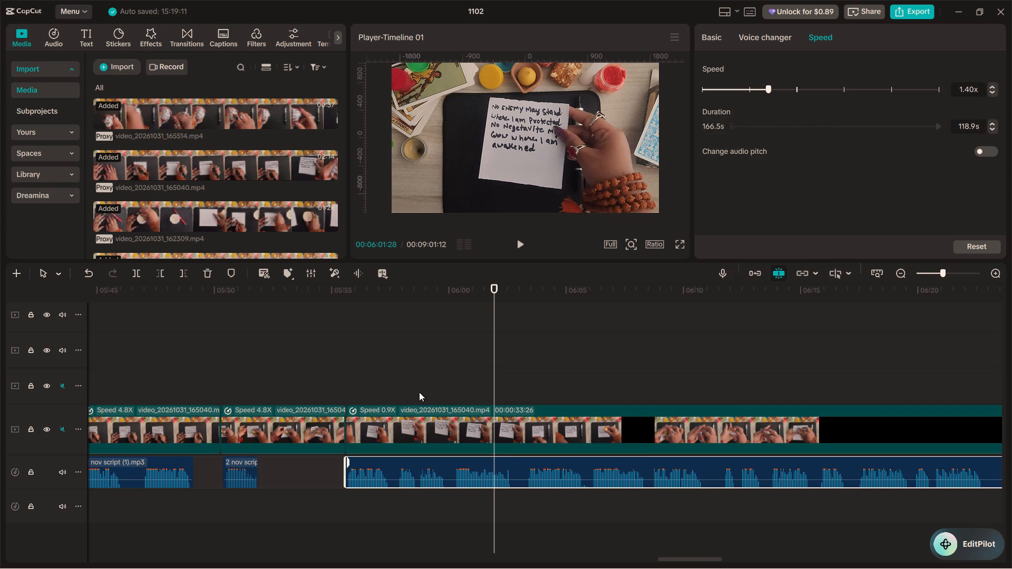
pyautogui.click(353, 389)
pyautogui.press('space')
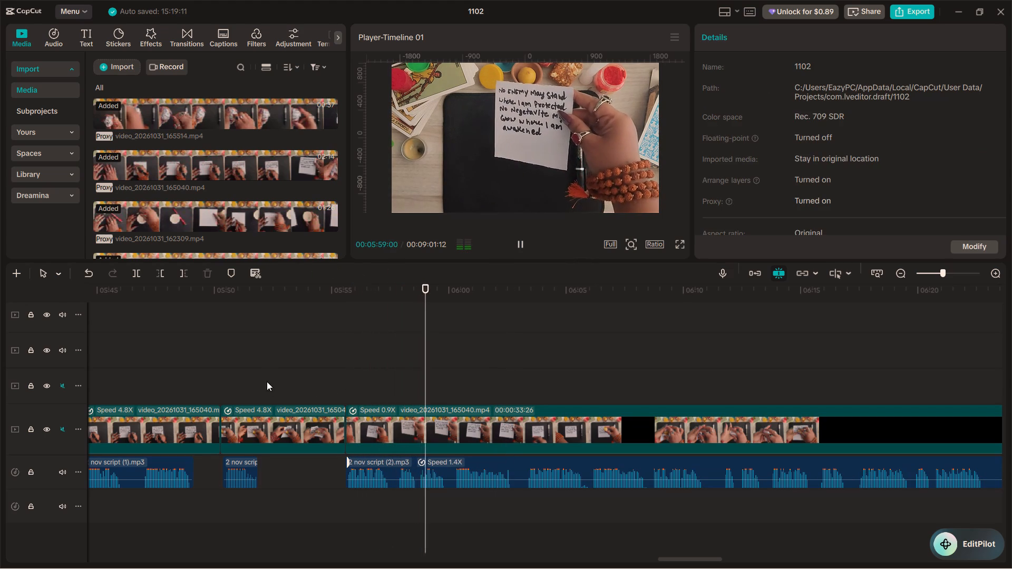
pyautogui.click(245, 381)
pyautogui.press('space')
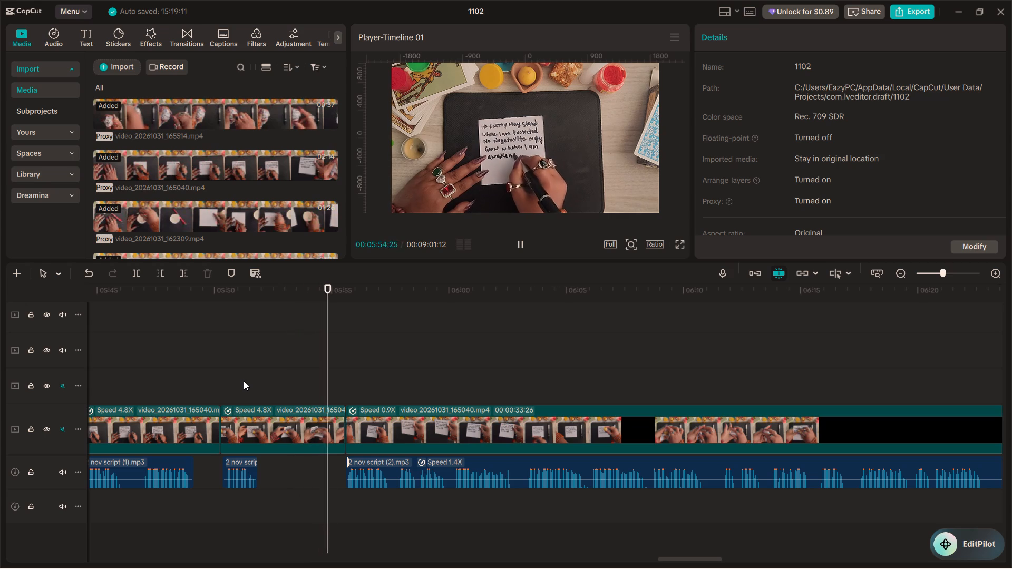
pyautogui.press('space')
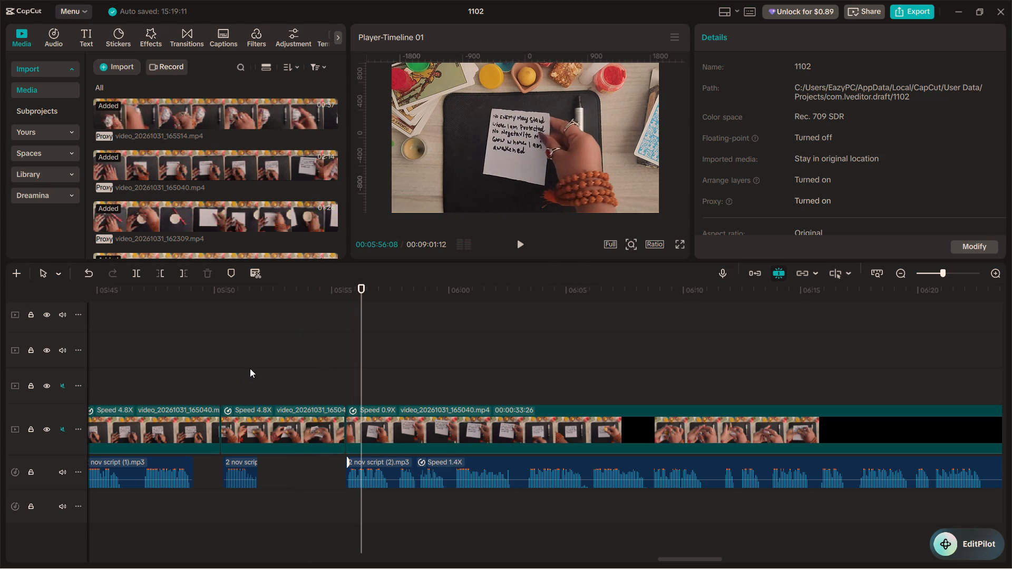
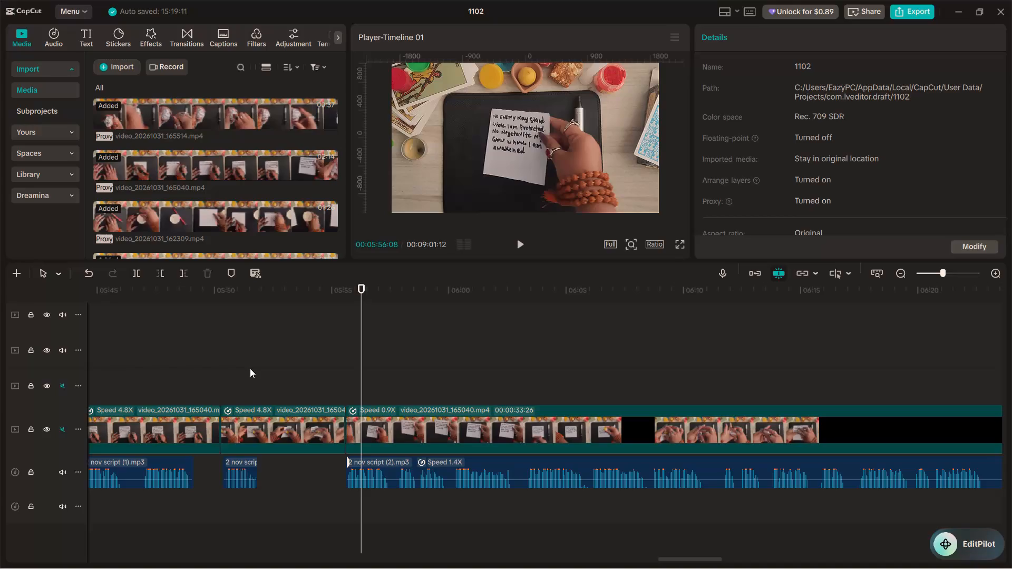
# Open a File Explorer window.
pyautogui.press('super+e')
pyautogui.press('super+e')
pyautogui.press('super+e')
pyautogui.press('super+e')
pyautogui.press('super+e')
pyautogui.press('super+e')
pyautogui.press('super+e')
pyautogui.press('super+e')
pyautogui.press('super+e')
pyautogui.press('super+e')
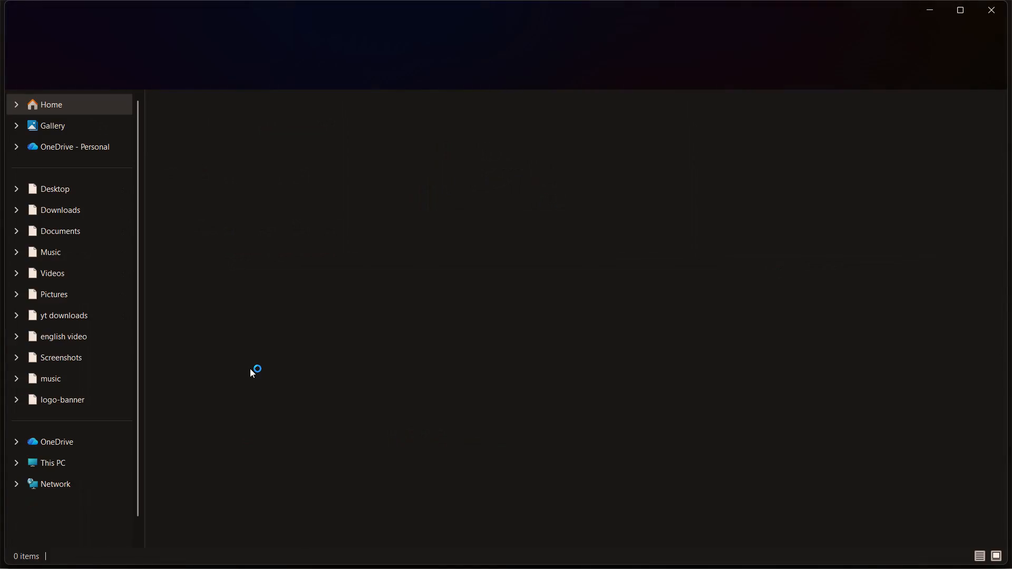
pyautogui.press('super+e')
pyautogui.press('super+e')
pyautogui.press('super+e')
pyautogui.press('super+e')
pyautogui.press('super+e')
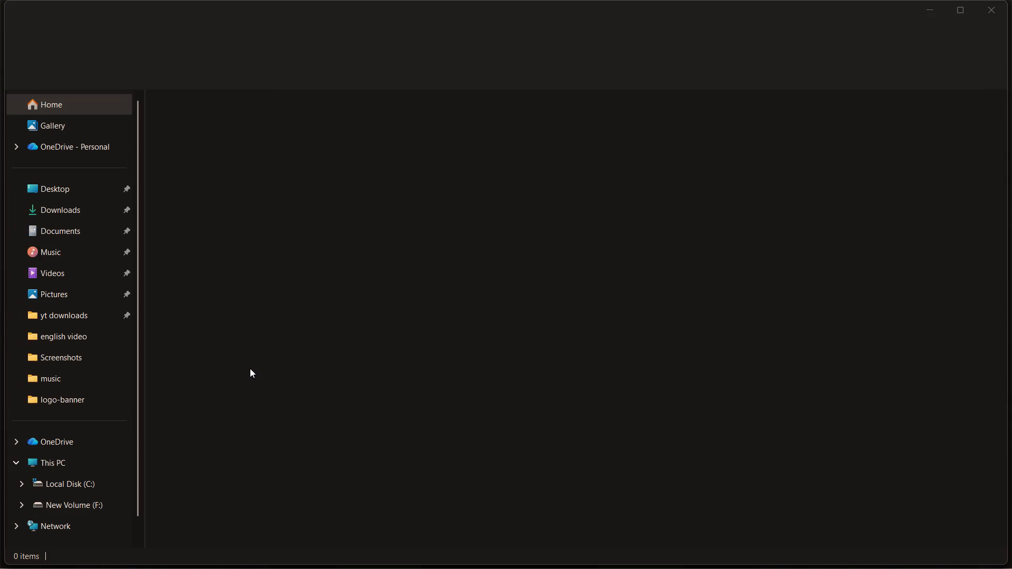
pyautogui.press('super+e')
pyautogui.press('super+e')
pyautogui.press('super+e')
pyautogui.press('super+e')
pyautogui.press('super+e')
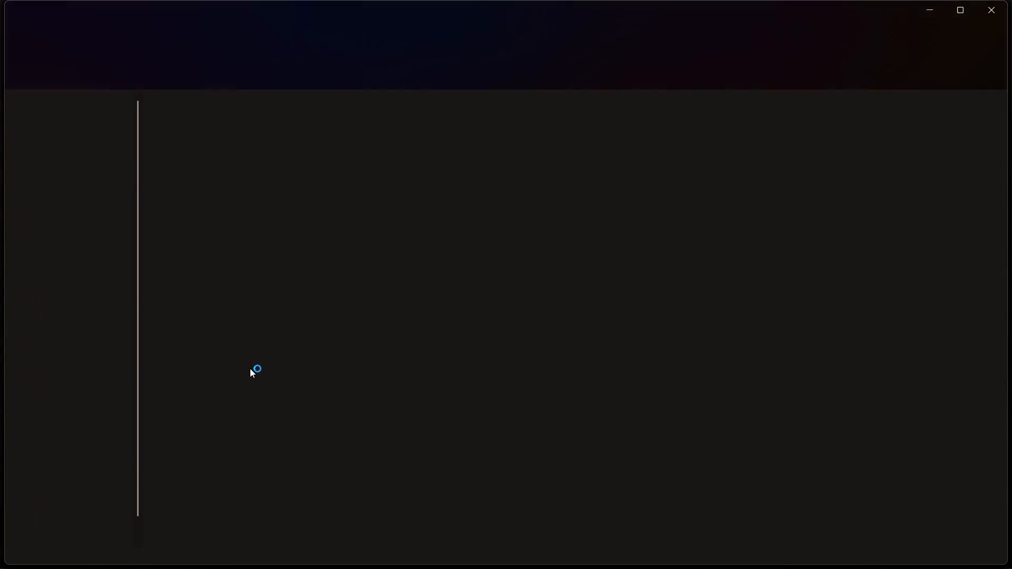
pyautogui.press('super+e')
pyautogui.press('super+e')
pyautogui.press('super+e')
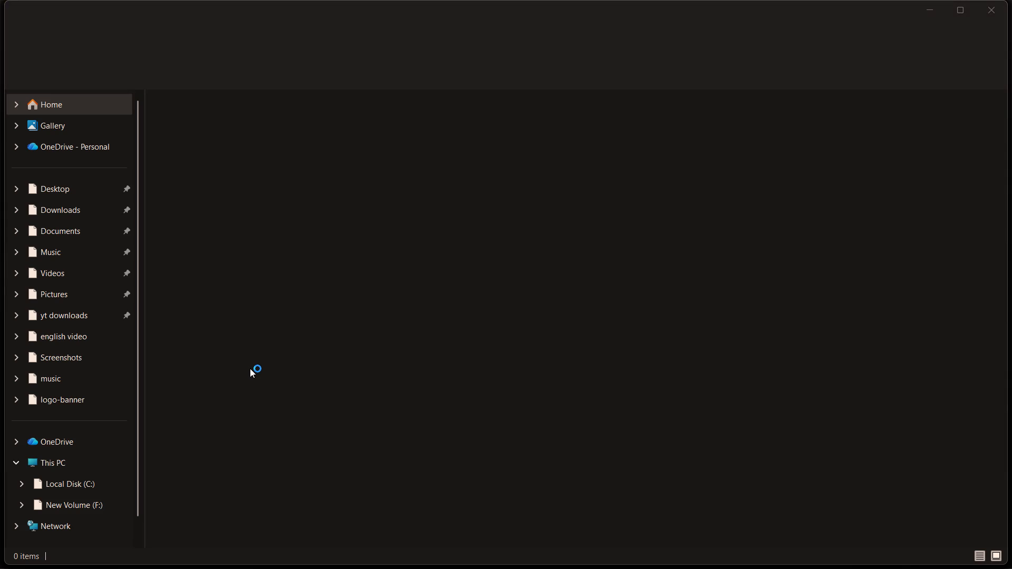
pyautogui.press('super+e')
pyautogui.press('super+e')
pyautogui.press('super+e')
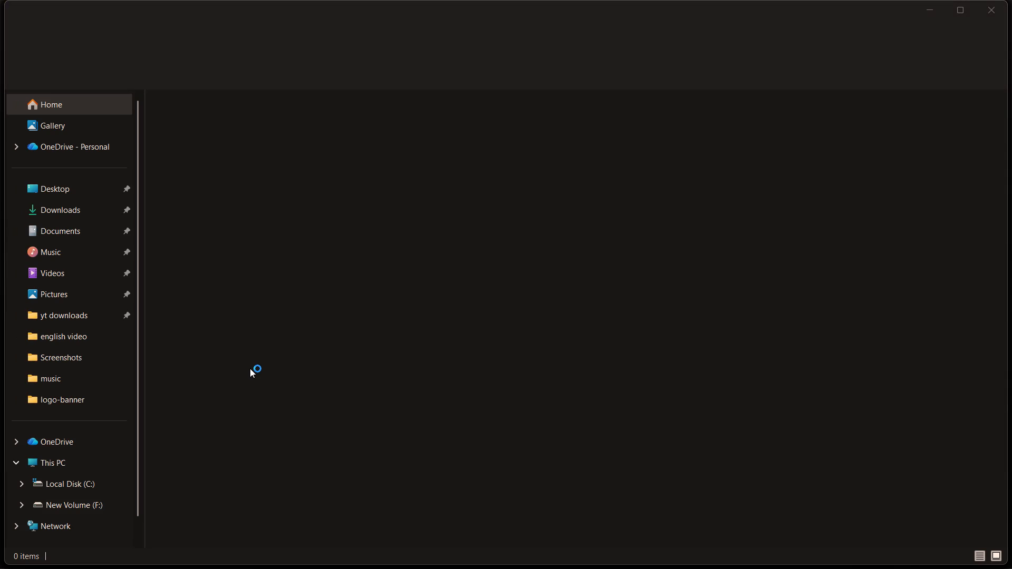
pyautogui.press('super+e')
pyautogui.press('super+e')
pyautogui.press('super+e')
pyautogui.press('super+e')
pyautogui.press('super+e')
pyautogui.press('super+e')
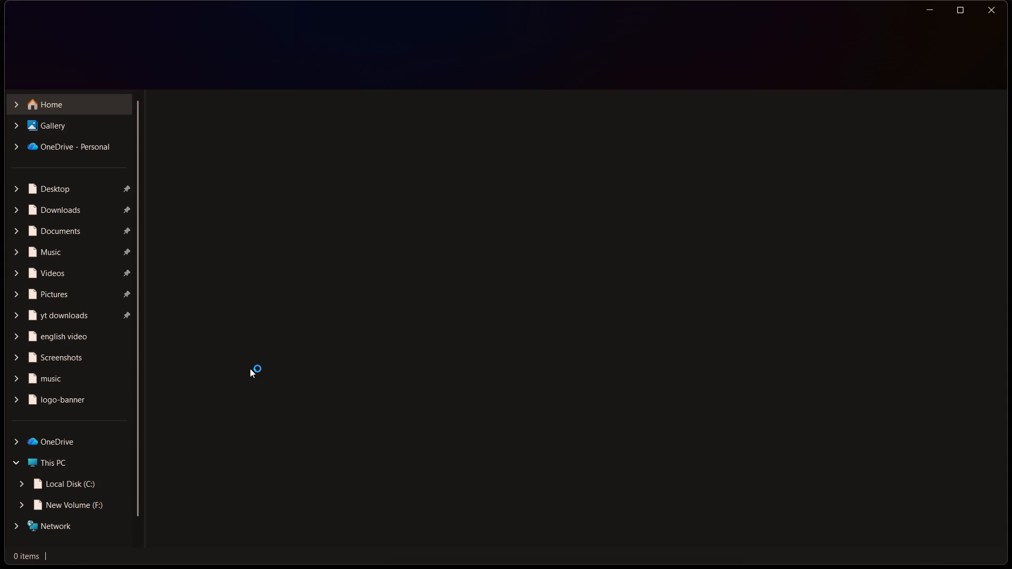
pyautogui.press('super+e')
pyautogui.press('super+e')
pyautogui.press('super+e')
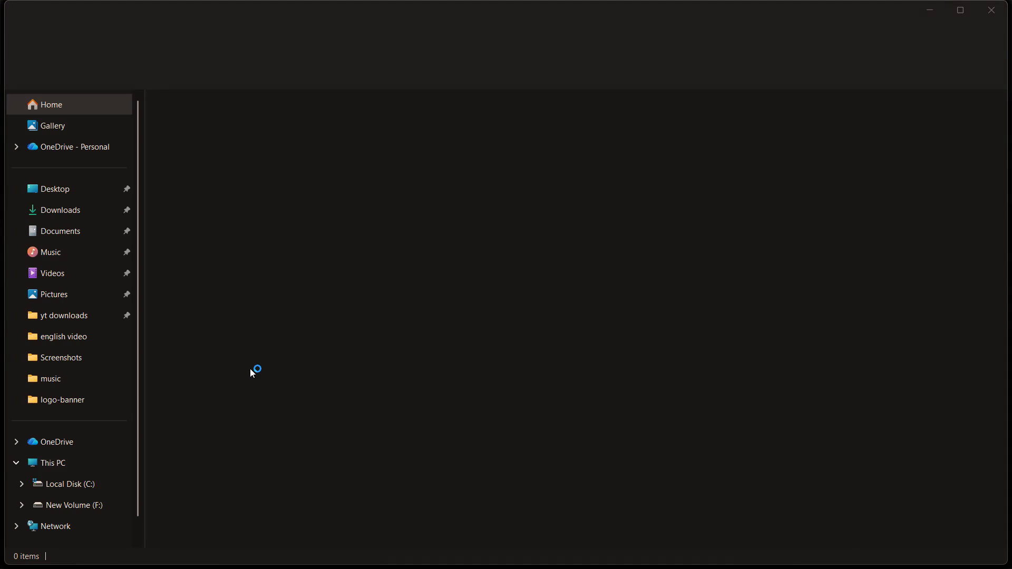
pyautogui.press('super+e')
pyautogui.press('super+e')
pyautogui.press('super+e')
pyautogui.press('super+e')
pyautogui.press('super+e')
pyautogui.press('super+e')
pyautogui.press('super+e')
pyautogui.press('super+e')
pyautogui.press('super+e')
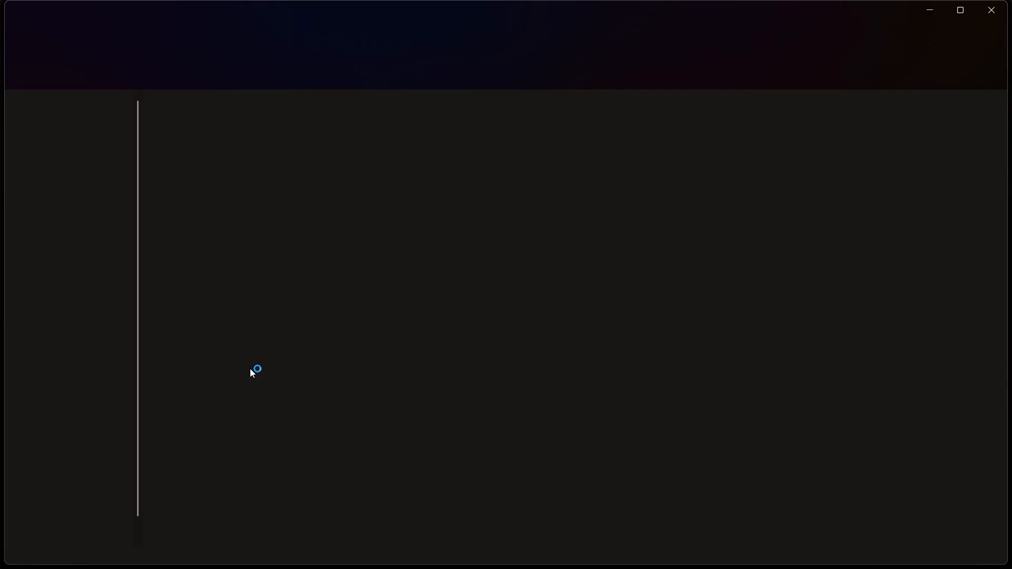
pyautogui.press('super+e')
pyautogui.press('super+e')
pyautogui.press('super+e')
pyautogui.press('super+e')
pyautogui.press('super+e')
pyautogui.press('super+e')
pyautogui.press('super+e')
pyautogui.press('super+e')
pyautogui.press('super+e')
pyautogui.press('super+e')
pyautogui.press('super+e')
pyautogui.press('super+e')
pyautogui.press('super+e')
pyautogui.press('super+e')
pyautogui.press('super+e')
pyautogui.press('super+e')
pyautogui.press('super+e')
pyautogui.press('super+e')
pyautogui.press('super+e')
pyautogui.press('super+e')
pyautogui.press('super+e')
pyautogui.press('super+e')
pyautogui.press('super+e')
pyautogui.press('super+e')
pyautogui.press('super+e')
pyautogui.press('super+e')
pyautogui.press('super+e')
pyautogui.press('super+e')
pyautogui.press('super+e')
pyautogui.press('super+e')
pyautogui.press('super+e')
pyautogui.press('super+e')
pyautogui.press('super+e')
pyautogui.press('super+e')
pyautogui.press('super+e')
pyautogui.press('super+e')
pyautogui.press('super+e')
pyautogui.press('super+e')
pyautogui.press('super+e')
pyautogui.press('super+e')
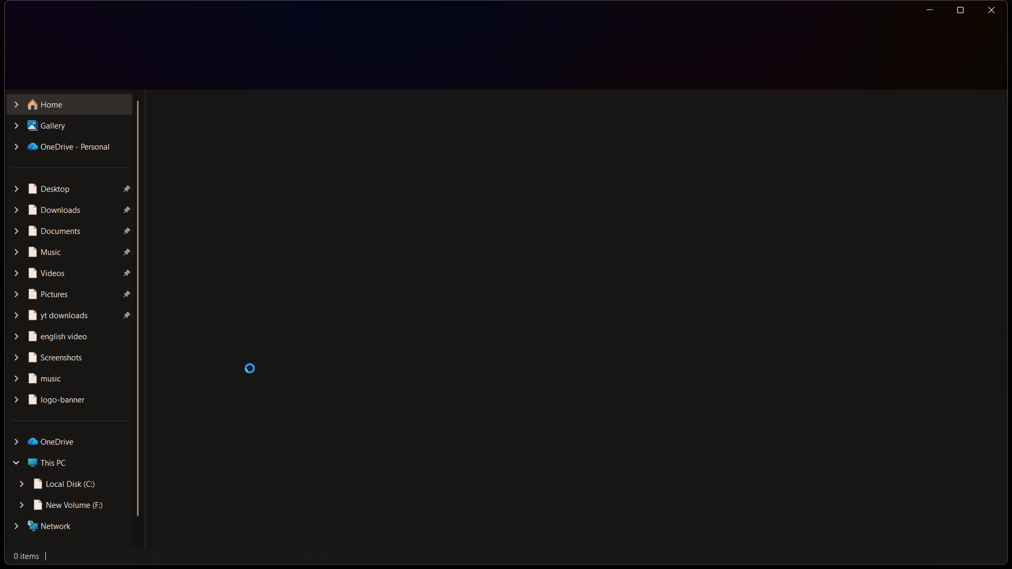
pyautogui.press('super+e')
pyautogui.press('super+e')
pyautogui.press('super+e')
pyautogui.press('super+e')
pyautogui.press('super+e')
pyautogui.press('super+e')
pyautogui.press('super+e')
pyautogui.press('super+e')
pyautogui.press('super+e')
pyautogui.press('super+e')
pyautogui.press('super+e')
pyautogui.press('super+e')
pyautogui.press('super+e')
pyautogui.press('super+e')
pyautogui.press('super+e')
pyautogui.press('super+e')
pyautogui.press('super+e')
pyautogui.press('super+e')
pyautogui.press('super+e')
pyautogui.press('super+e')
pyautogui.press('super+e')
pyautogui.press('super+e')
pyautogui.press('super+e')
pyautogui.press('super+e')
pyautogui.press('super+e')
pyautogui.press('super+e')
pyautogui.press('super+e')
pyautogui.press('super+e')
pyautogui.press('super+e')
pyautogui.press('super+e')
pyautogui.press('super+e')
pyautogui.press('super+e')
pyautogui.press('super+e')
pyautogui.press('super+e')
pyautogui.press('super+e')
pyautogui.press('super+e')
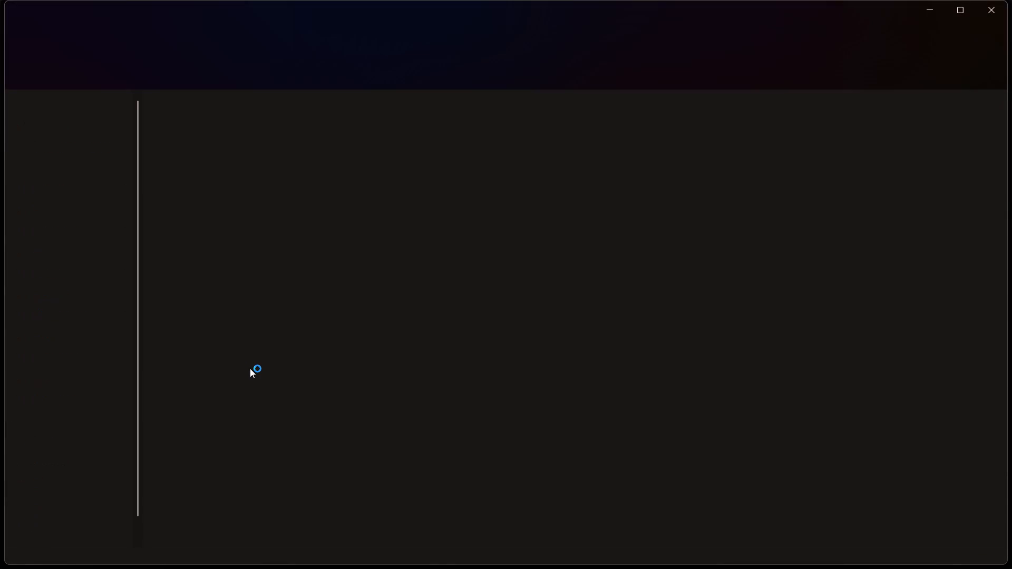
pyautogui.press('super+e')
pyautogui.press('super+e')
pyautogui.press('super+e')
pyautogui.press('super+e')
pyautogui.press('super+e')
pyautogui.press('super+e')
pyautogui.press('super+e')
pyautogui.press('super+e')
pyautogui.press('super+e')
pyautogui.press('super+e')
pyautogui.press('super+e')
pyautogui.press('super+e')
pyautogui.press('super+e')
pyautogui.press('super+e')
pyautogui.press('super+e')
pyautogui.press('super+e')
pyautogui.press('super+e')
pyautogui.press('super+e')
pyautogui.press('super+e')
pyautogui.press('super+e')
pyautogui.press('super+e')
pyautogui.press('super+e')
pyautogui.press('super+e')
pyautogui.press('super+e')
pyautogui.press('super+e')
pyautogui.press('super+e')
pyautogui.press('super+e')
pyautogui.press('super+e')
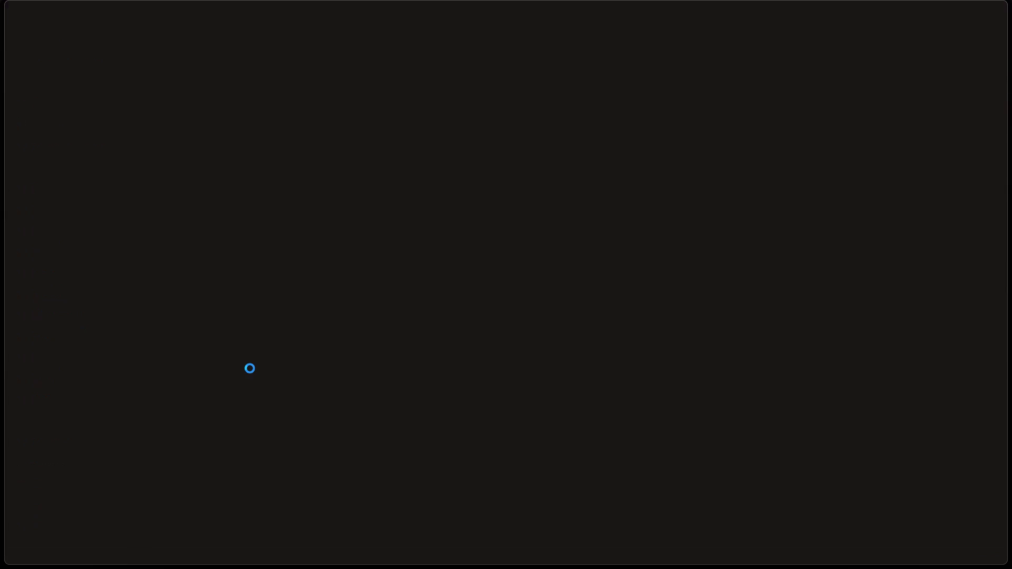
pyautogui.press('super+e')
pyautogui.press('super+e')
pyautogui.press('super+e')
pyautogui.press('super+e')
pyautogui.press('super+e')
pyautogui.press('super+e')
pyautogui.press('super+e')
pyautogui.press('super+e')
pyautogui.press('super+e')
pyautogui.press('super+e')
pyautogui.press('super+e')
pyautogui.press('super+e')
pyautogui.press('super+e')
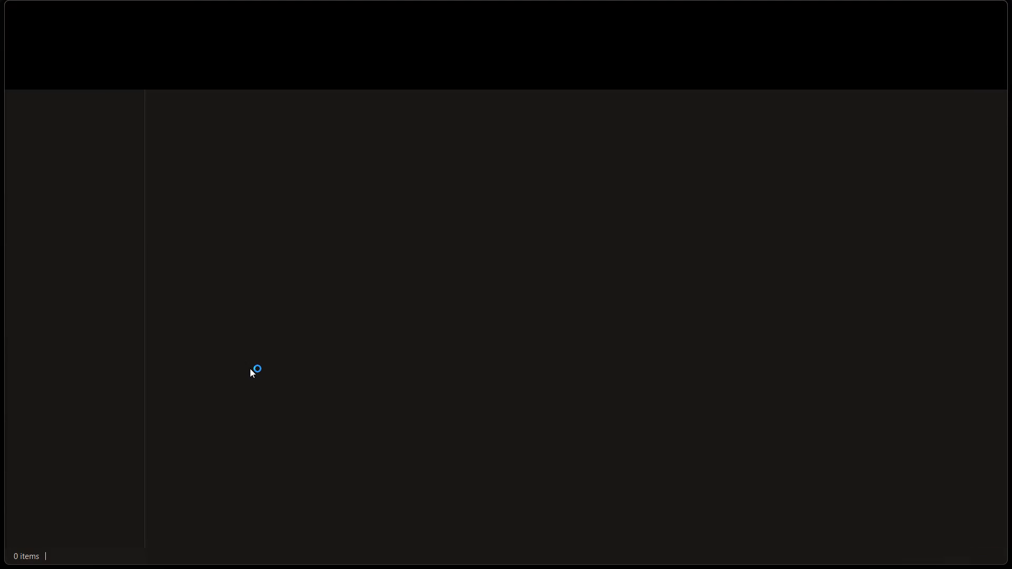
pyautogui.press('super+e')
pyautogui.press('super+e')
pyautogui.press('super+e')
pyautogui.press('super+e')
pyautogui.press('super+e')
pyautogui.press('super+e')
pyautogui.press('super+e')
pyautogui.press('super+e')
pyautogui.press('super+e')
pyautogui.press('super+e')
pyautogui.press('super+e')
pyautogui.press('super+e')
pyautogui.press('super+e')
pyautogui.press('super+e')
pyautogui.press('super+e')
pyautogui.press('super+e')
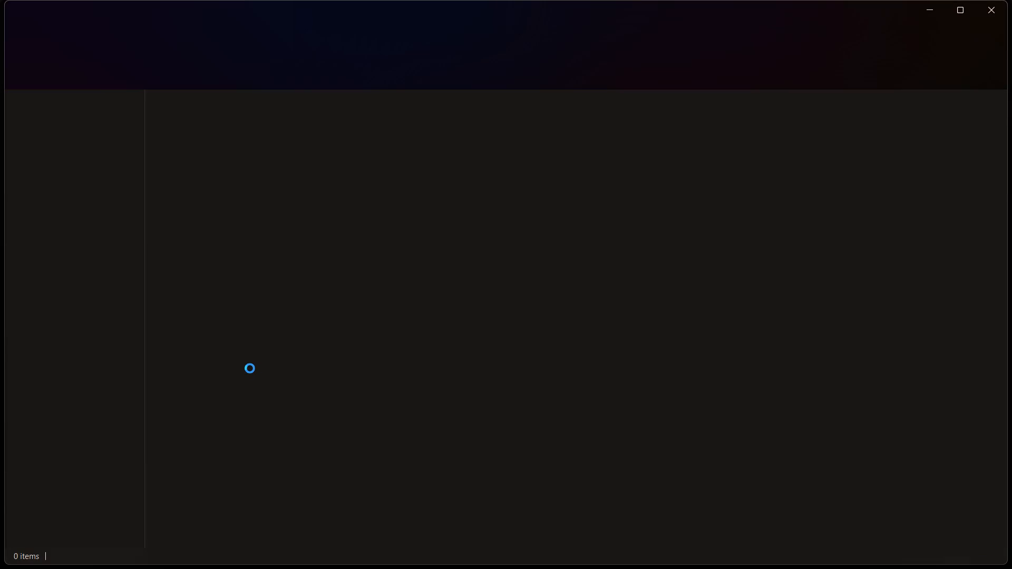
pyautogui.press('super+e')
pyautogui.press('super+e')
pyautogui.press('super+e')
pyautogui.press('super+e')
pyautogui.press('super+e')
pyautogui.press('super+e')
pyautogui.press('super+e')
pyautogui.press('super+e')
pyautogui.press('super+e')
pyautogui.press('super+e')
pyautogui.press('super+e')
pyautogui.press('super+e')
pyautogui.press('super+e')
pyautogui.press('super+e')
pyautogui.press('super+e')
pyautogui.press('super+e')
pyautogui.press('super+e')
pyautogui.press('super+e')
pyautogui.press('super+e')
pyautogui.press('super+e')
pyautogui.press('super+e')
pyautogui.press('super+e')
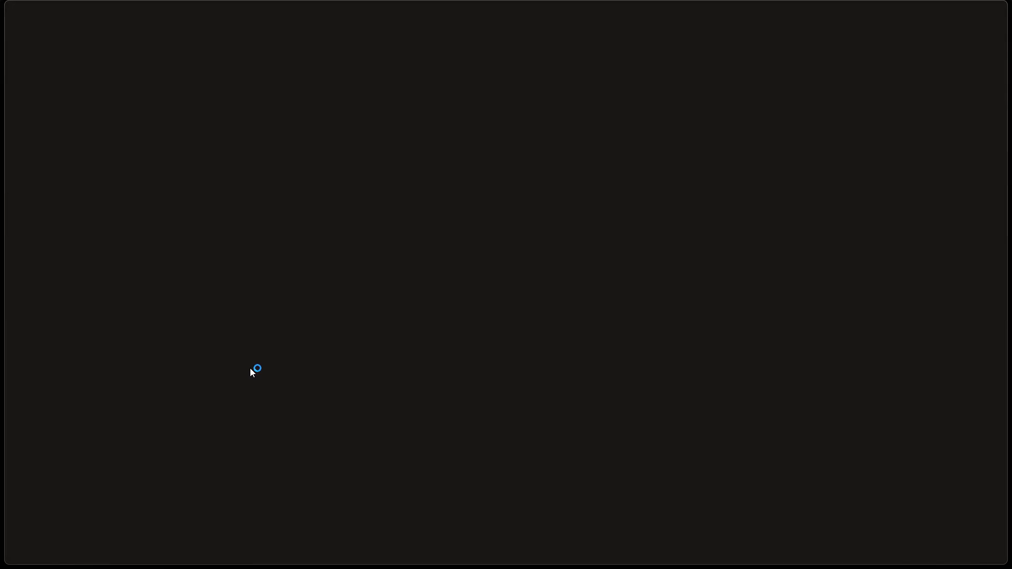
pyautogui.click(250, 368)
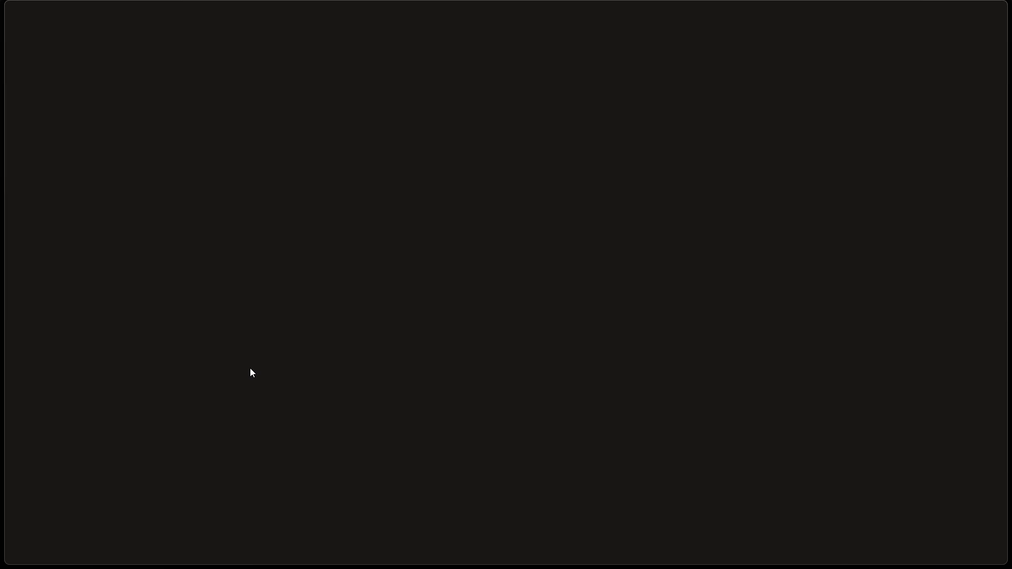
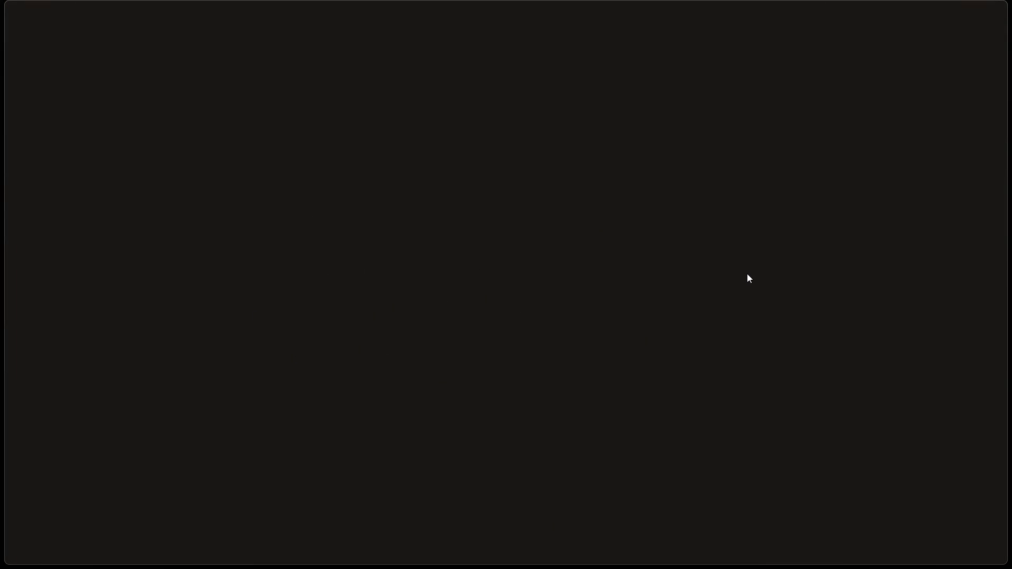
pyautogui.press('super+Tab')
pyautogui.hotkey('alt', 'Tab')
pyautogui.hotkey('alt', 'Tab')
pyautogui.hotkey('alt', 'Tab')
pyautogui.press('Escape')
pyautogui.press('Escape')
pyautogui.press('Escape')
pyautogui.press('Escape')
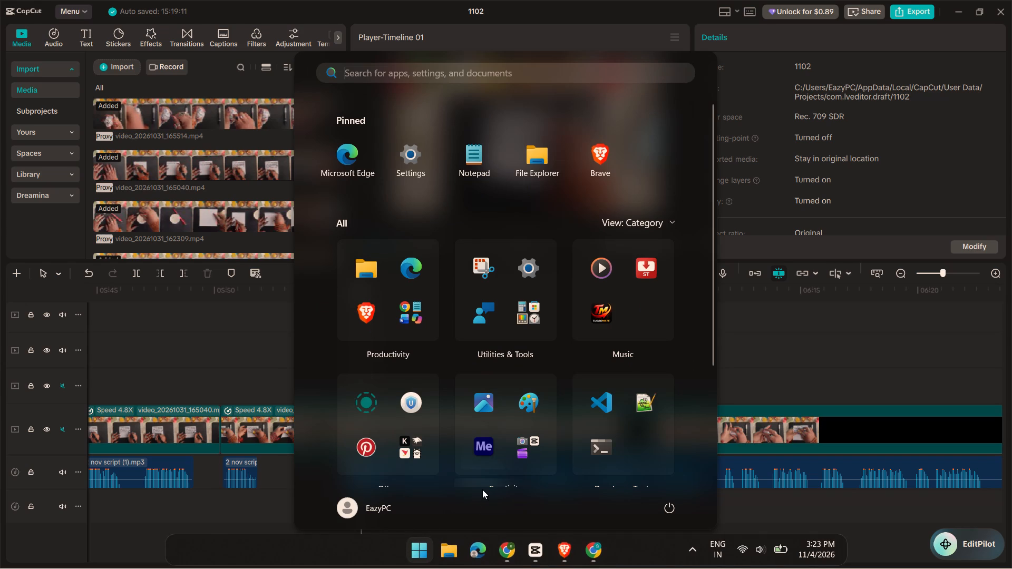
pyautogui.click(469, 513)
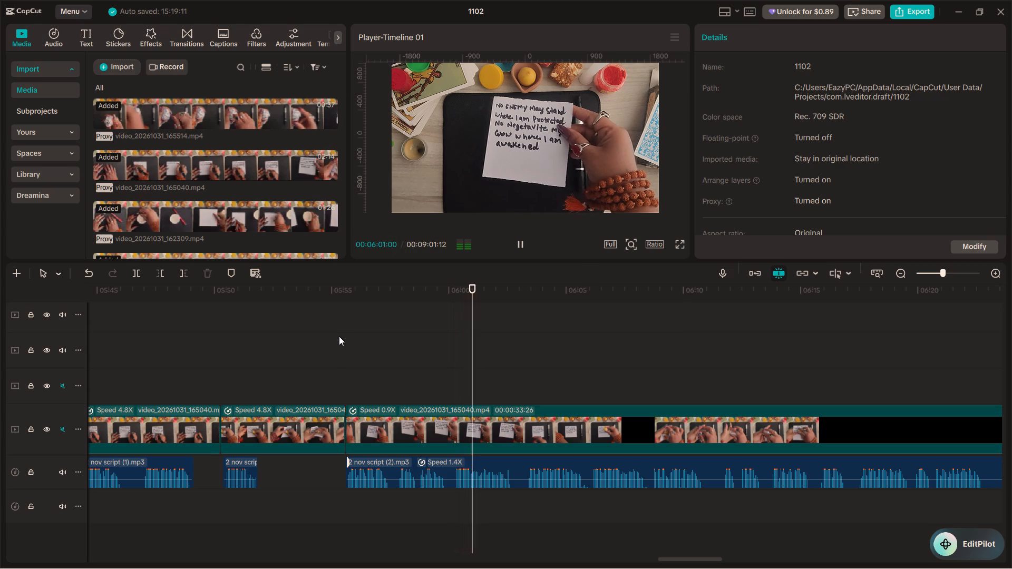
pyautogui.click(325, 346)
pyautogui.press('space')
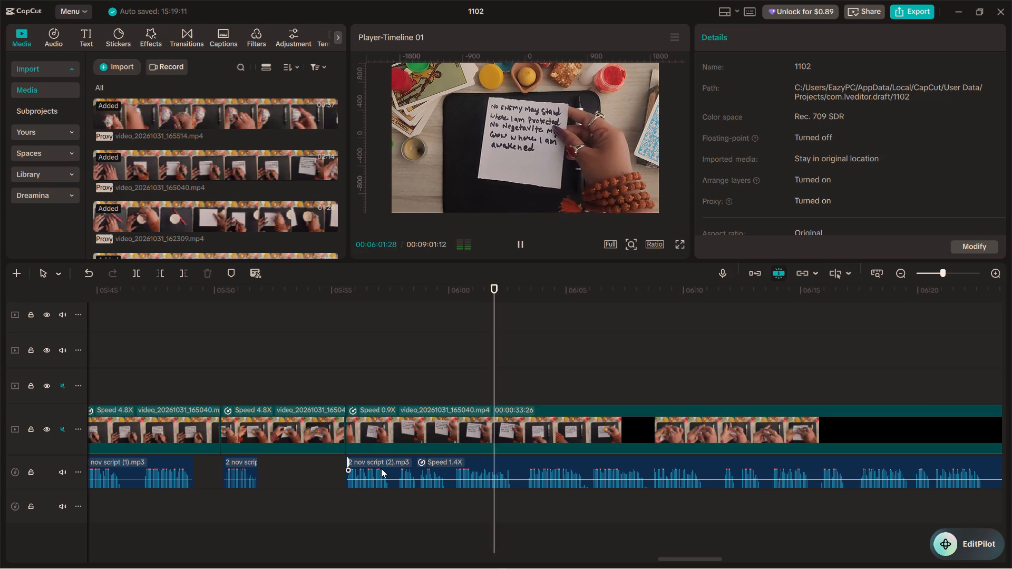
pyautogui.press('space')
pyautogui.click(331, 380)
pyautogui.press('space')
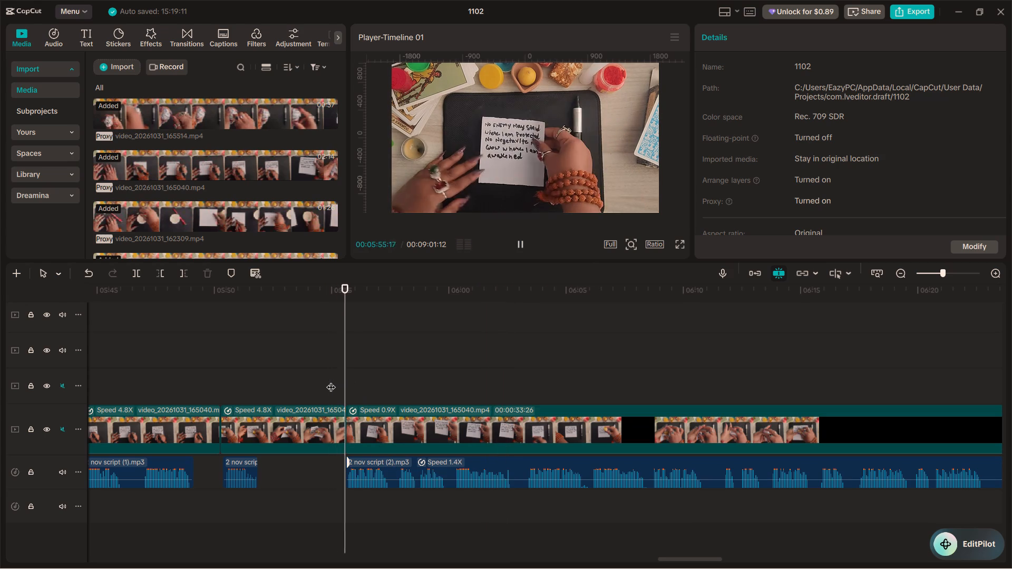
pyautogui.press('space')
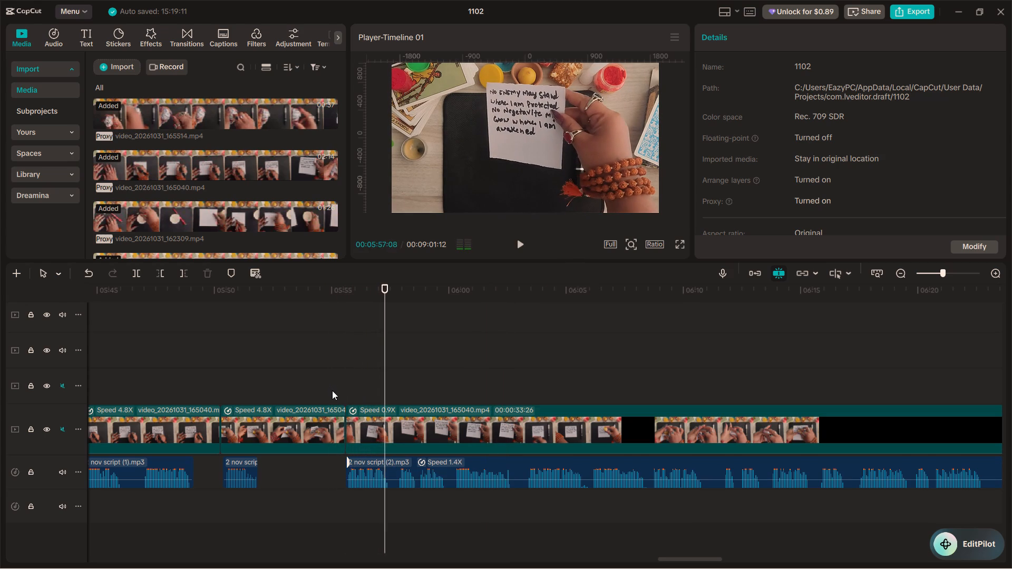
pyautogui.press('space')
pyautogui.press('space')
pyautogui.click(417, 475)
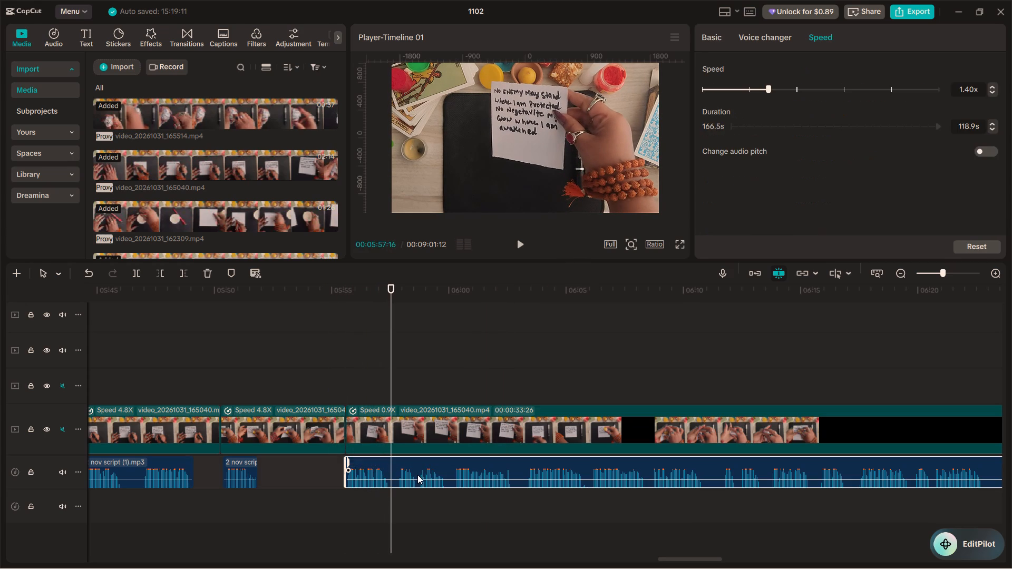
pyautogui.hotkey('ctrl', 'b')
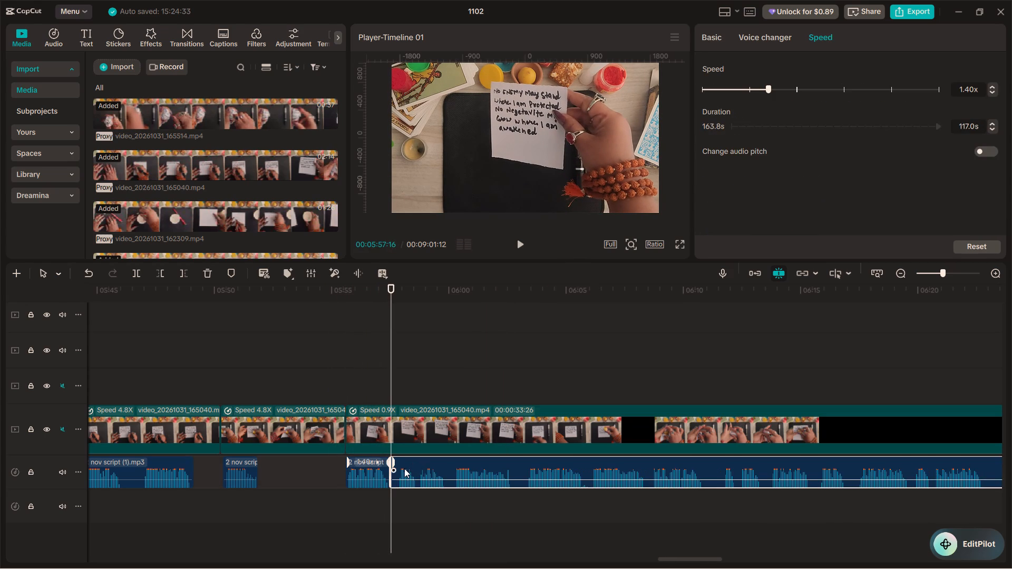
pyautogui.moveTo(404, 468); pyautogui.dragTo(417, 468)
# Split the narration at the next pause, about 05:59, and move the remaining audio about 0.5 s later.
pyautogui.press('space')
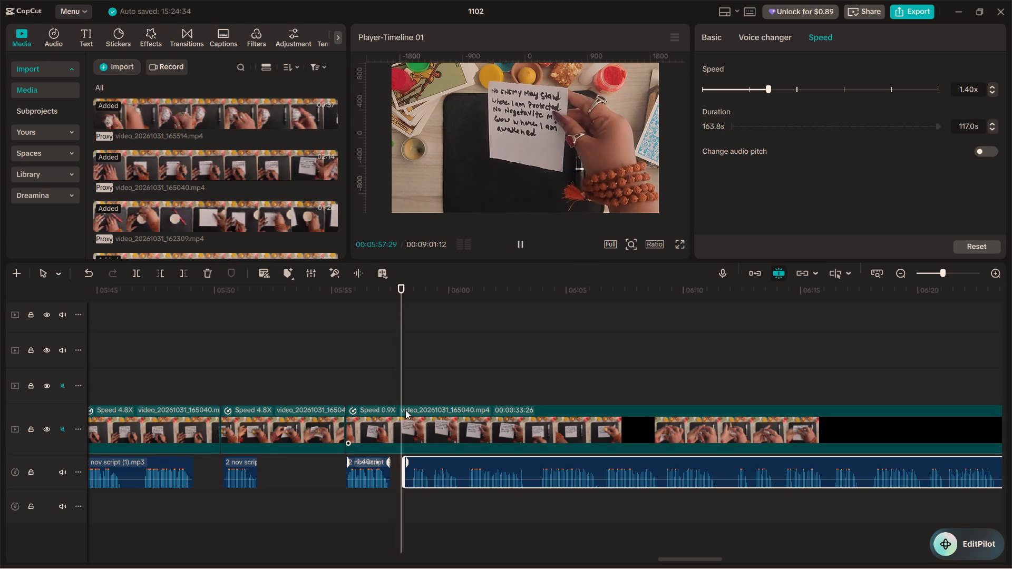
pyautogui.press('space')
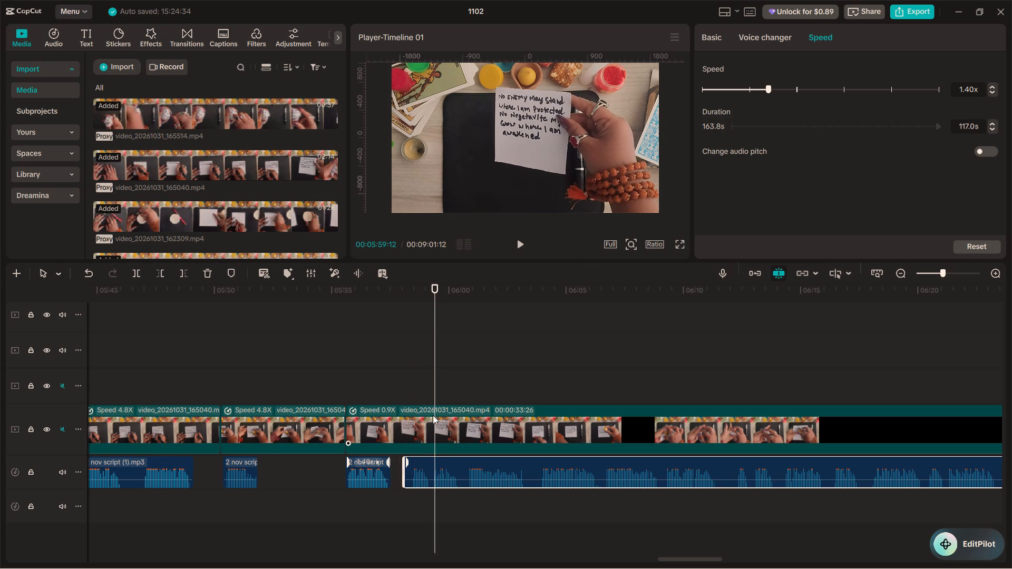
pyautogui.moveTo(439, 386); pyautogui.dragTo(432, 382)
pyautogui.hotkey('ctrl', 'b')
pyautogui.moveTo(449, 470); pyautogui.dragTo(459, 471)
# Split the narration after the next phrase at 06:00:27 and move the remaining audio about 0.8 s later.
pyautogui.press('space')
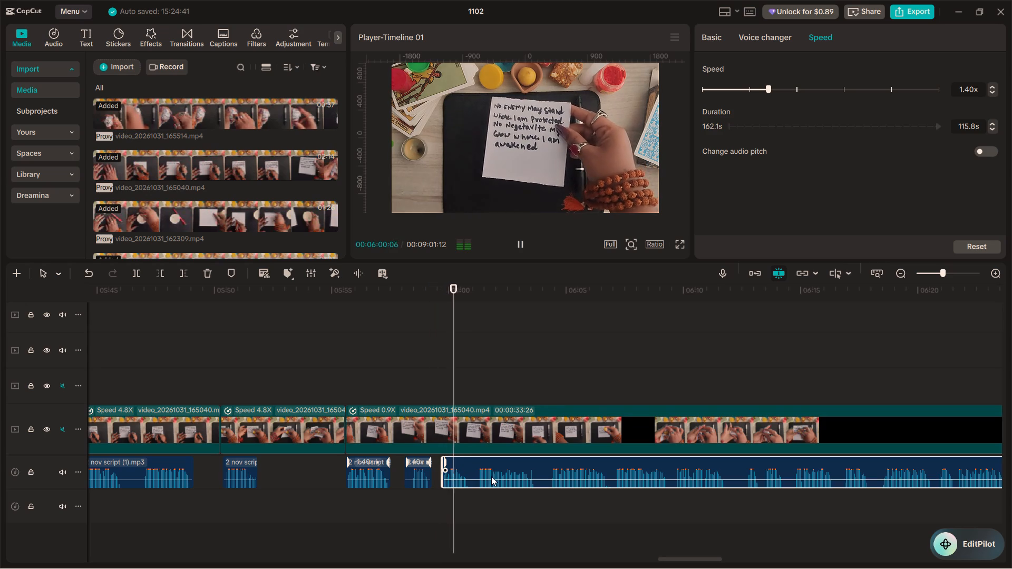
pyautogui.press('space')
pyautogui.press('space')
pyautogui.press('space')
pyautogui.hotkey('ctrl', 'b')
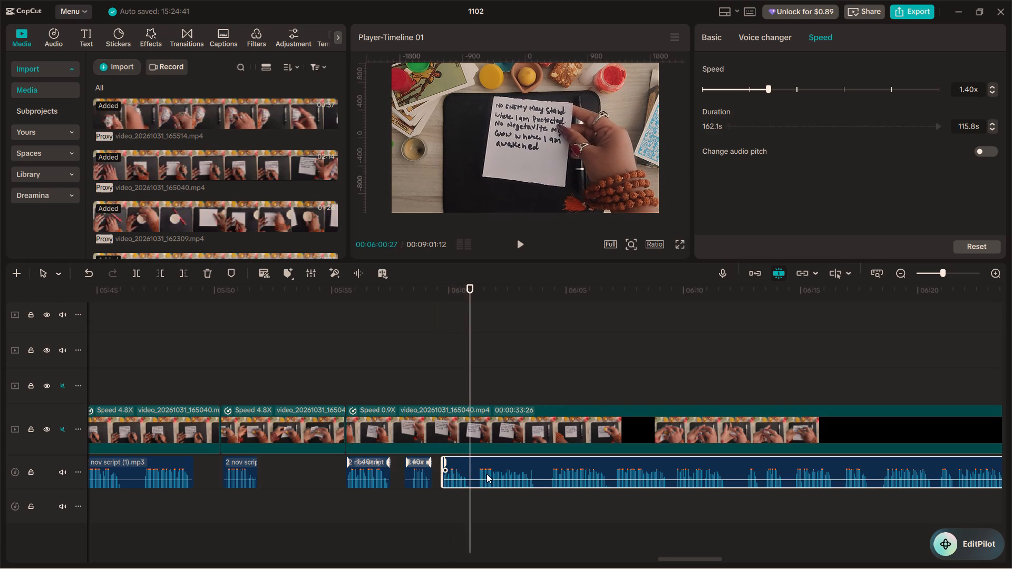
pyautogui.moveTo(486, 474); pyautogui.dragTo(506, 472)
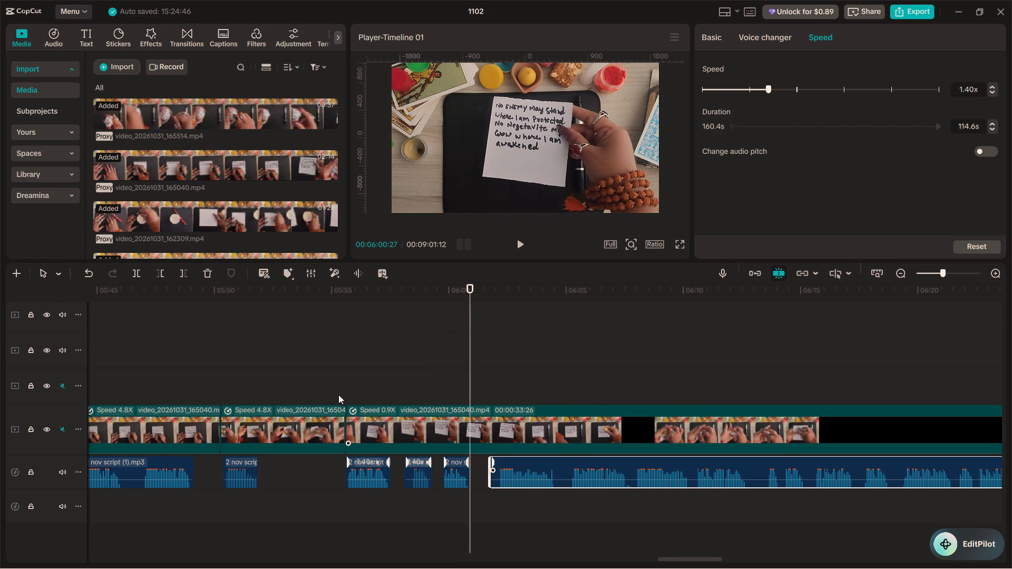
# Play the respaced narration against the paper footage and split the remaining audio at 06:04:23.
pyautogui.click(331, 384)
pyautogui.press('space')
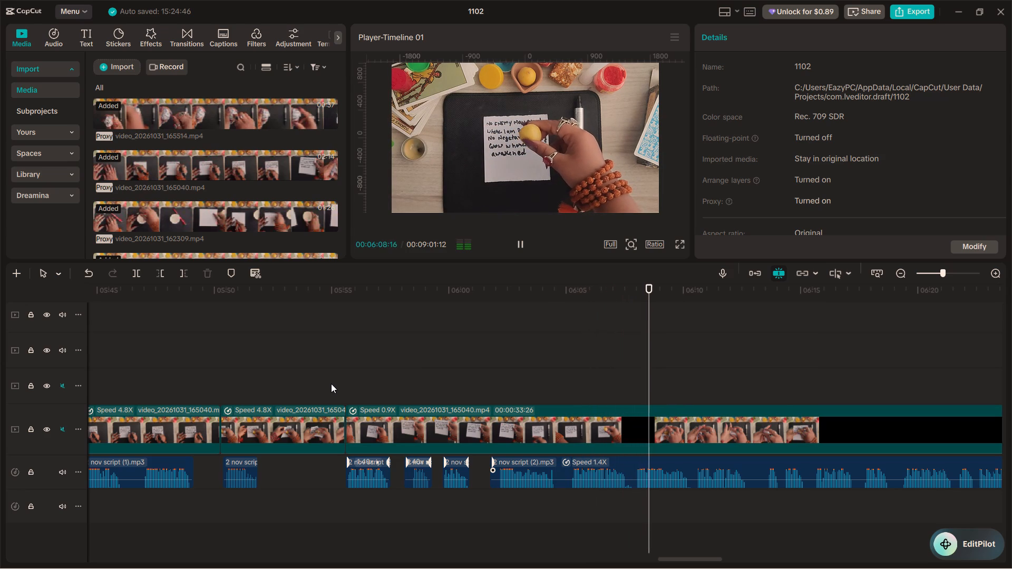
pyautogui.press('space')
pyautogui.click(556, 372)
pyautogui.moveTo(553, 365); pyautogui.dragTo(557, 364)
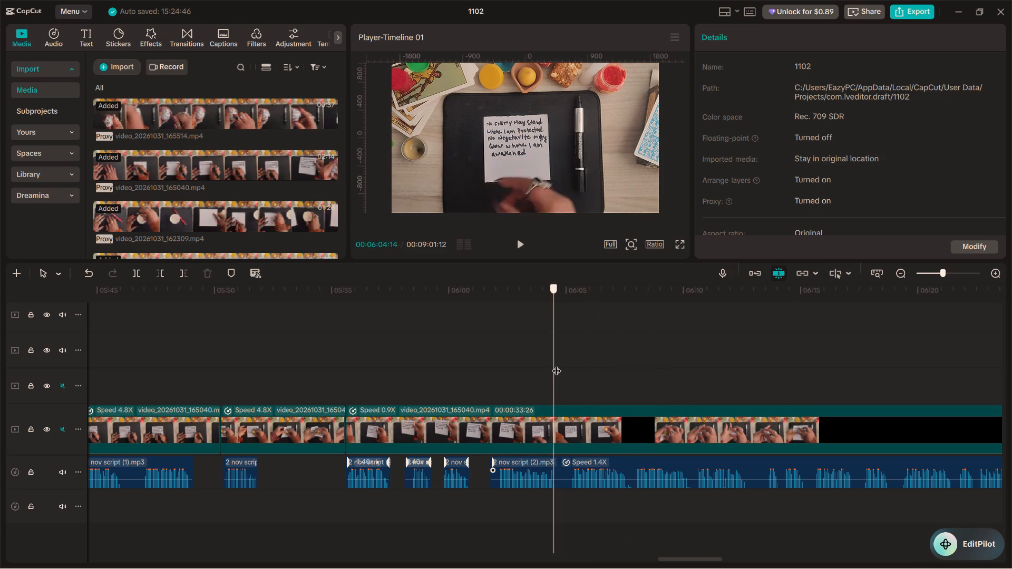
pyautogui.moveTo(557, 364); pyautogui.dragTo(560, 364)
pyautogui.click(576, 463)
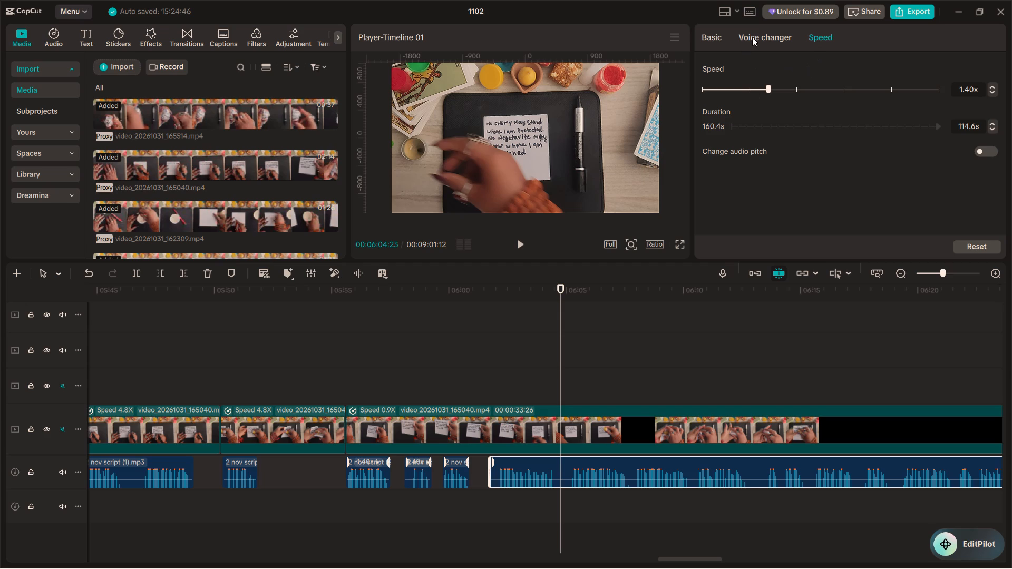
pyautogui.hotkey('ctrl', 'b')
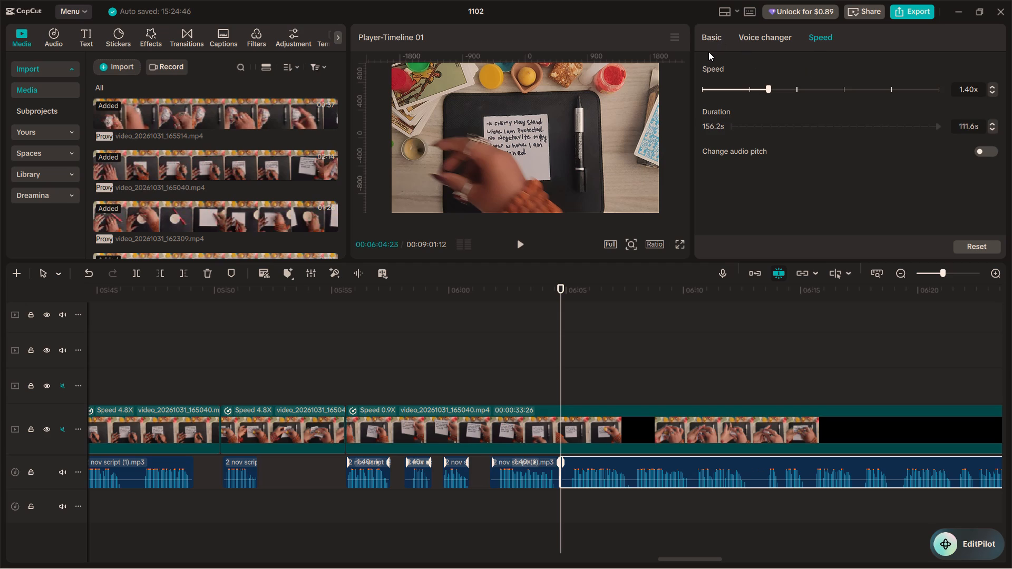
# Set the speed of the narration clip after the 06:04:23 cut to 1.30x.
pyautogui.click(772, 36)
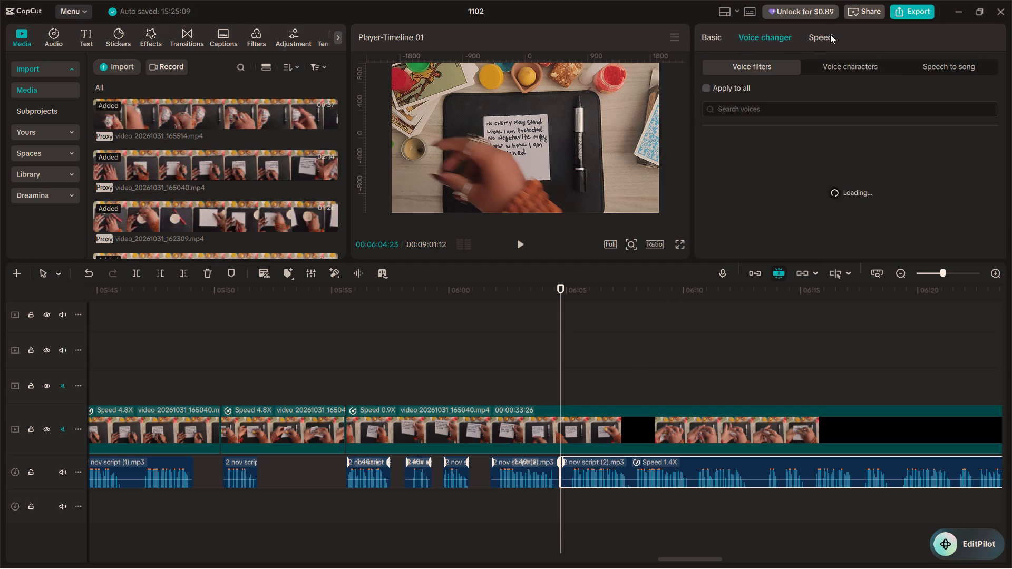
pyautogui.click(822, 36)
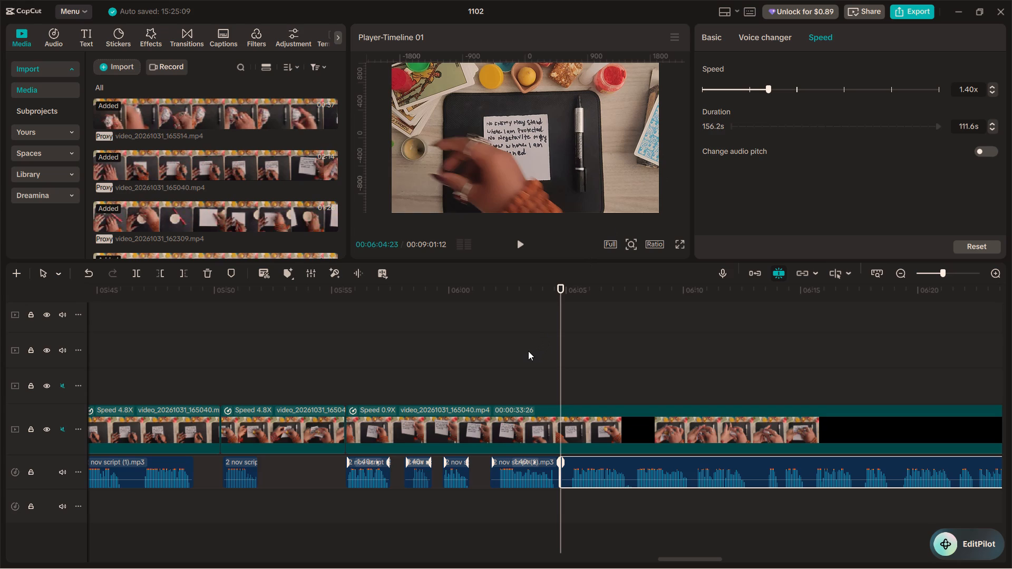
pyautogui.press('space')
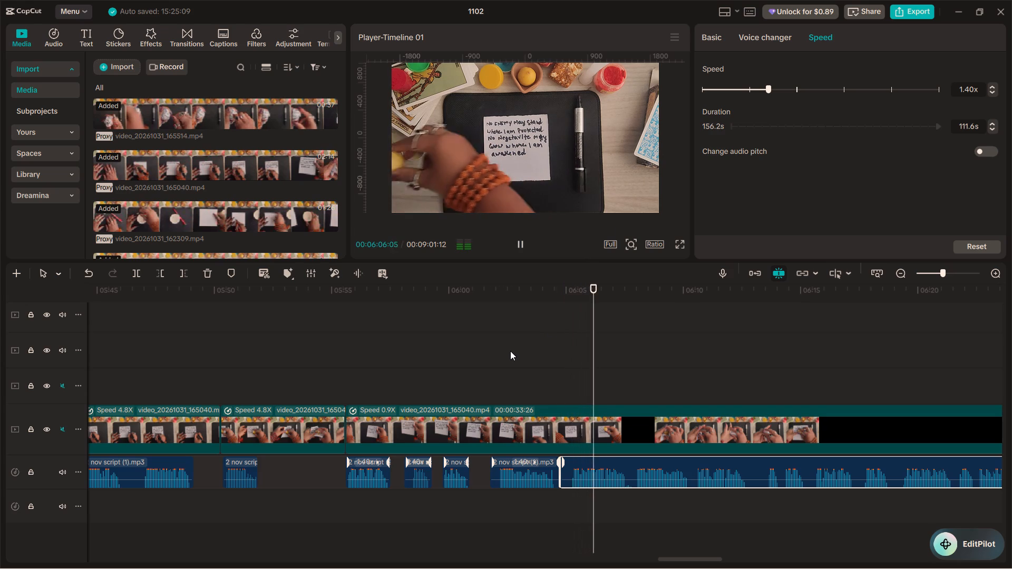
pyautogui.press('space')
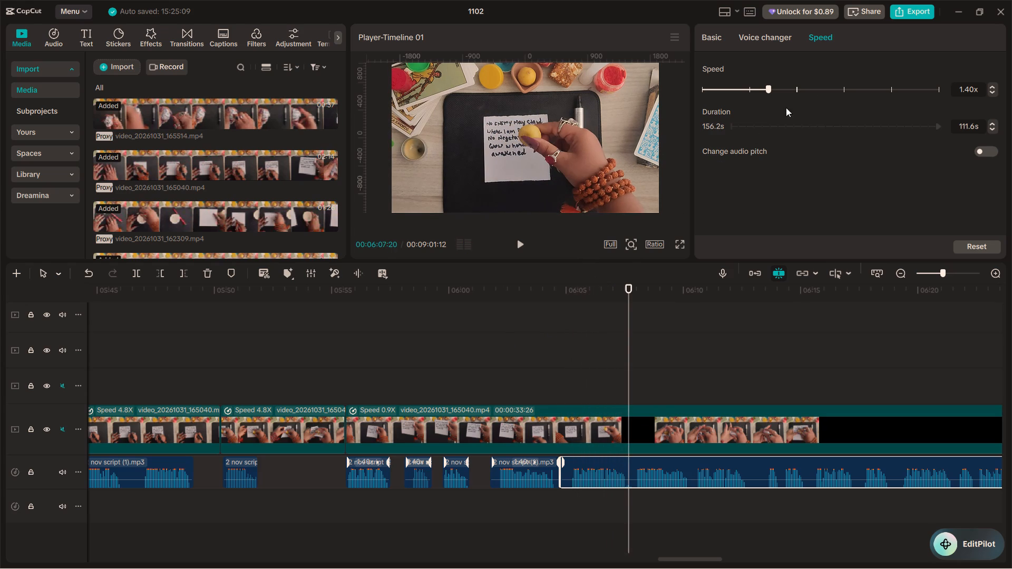
pyautogui.click(994, 92)
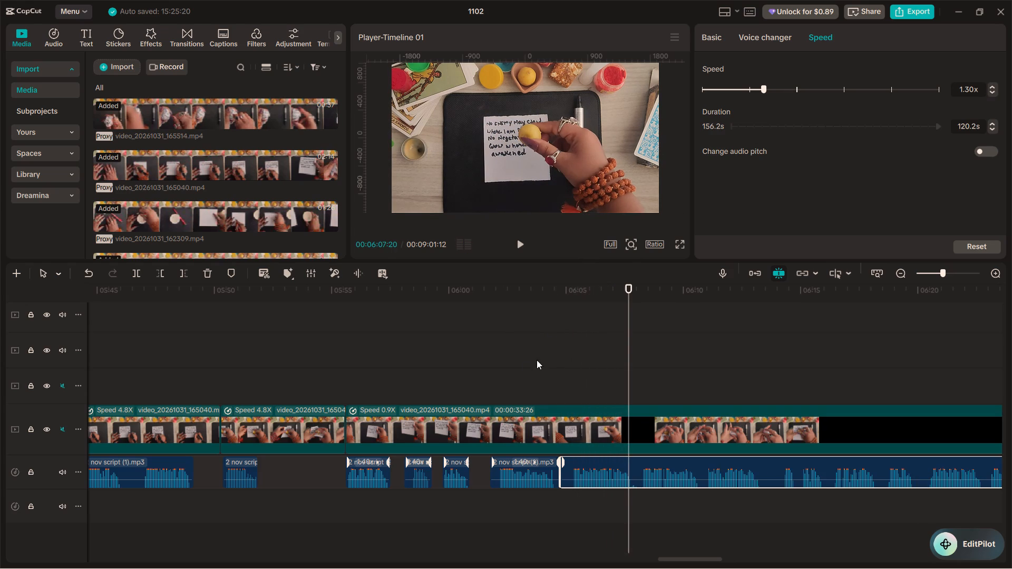
# Play the slowed narration and split it at the pause at 06:07:28.
pyautogui.click(524, 367)
pyautogui.press('space')
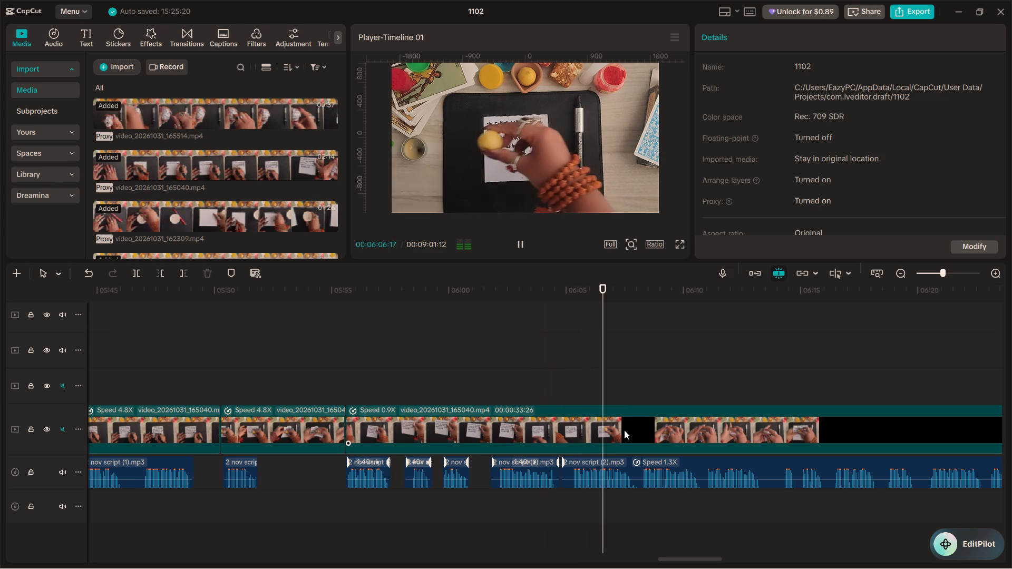
pyautogui.press('space')
pyautogui.click(636, 472)
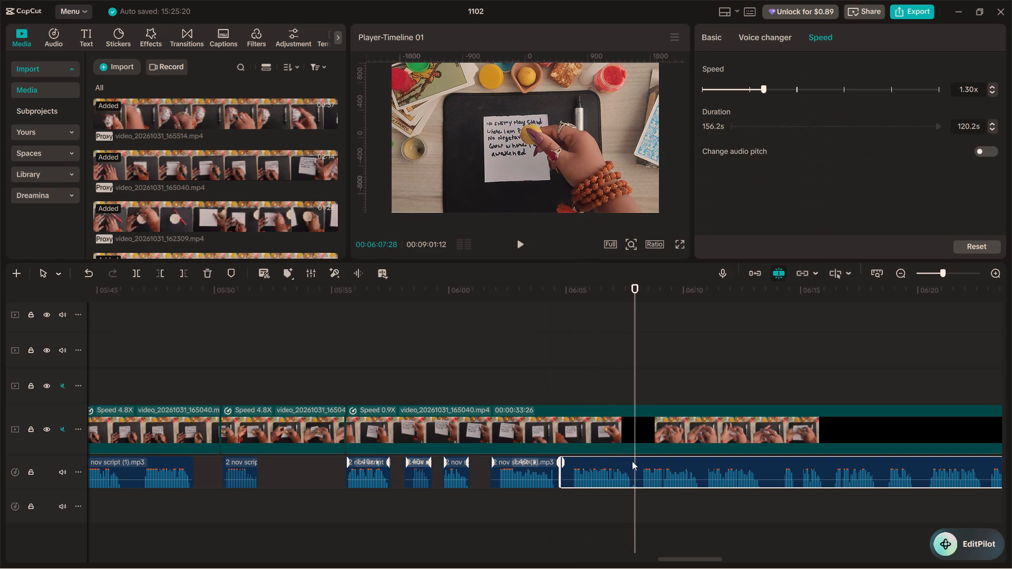
pyautogui.hotkey('ctrl', 'b')
pyautogui.click(632, 467)
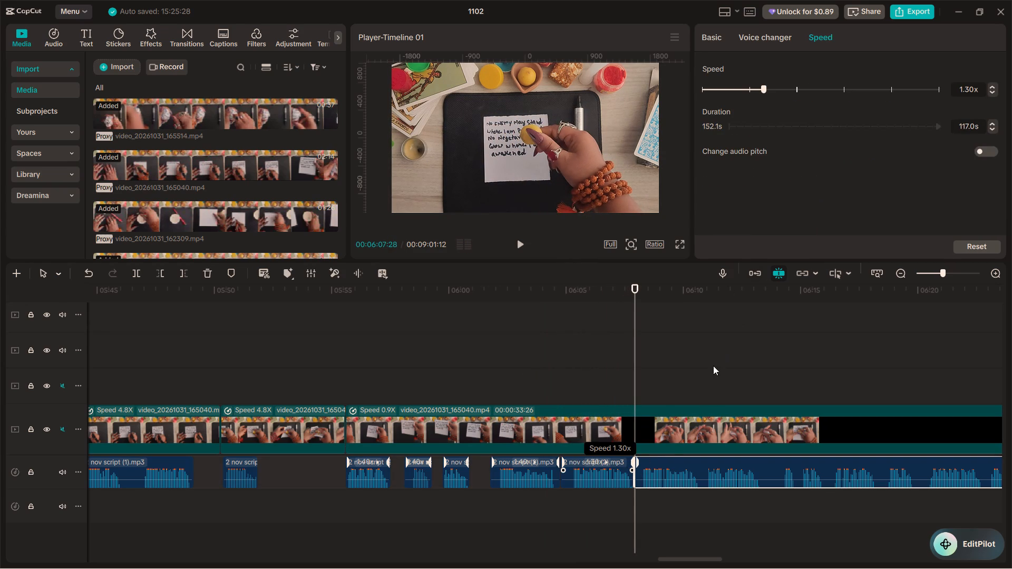
# Set the speed of the narration clip after the 06:07:28 cut to 1.20x and play it.
pyautogui.click(673, 366)
pyautogui.click(679, 465)
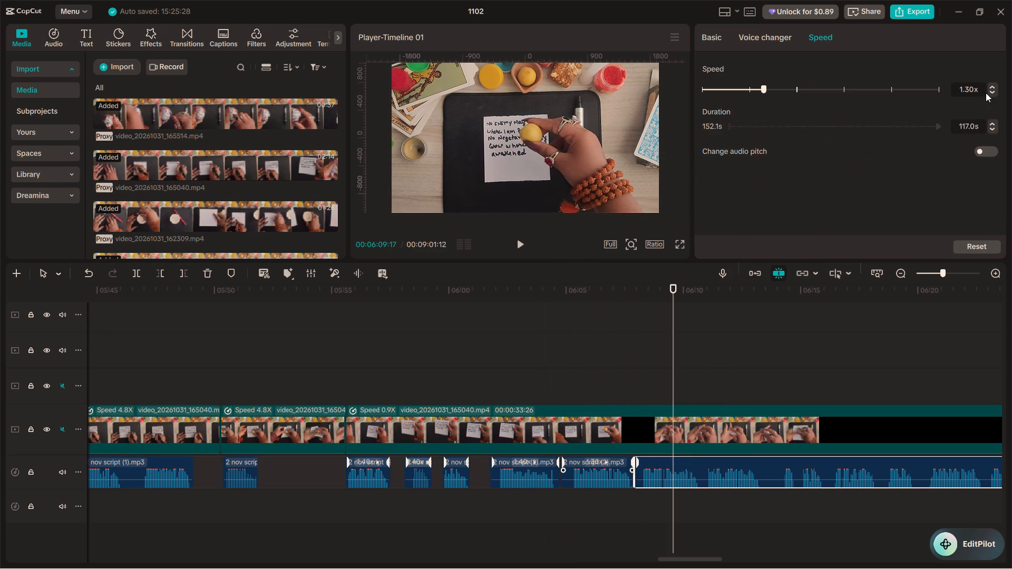
pyautogui.click(991, 90)
pyautogui.press('space')
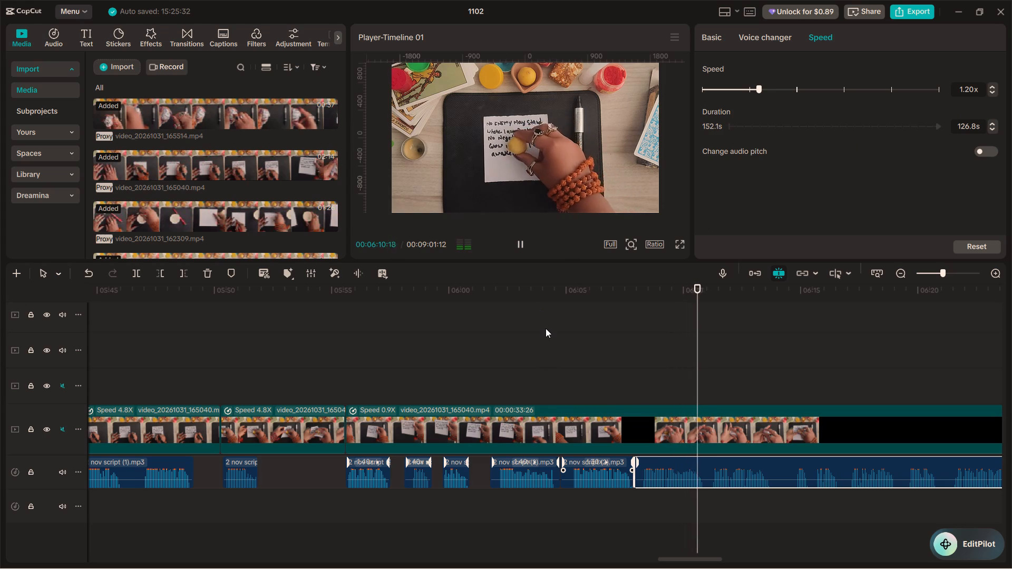
pyautogui.click(506, 352)
# Replay the narration against the paper footage from about 05:56 while adjusting the system volume.
pyautogui.click(344, 354)
pyautogui.press('space')
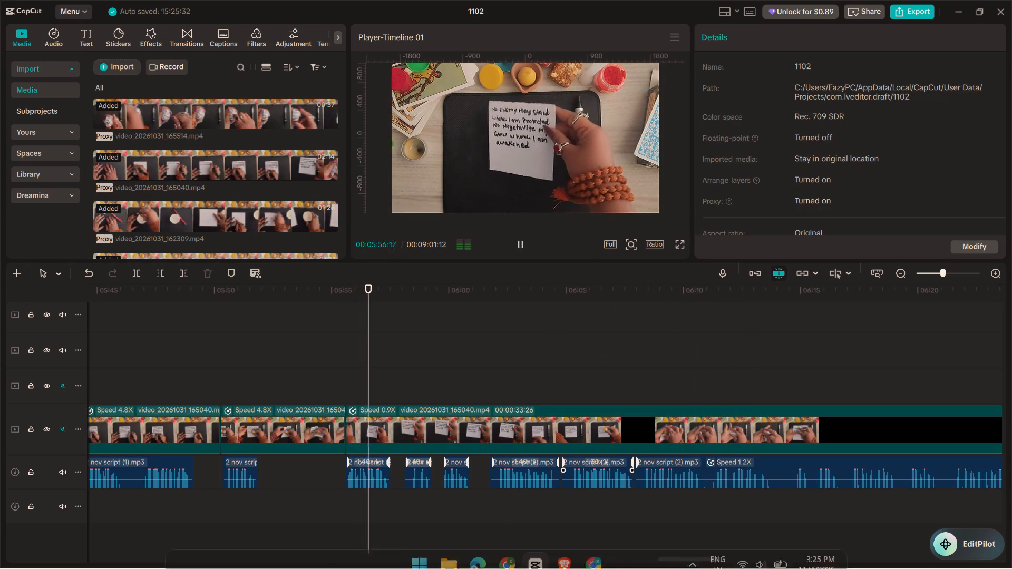
pyautogui.scroll(2, 455, 568)
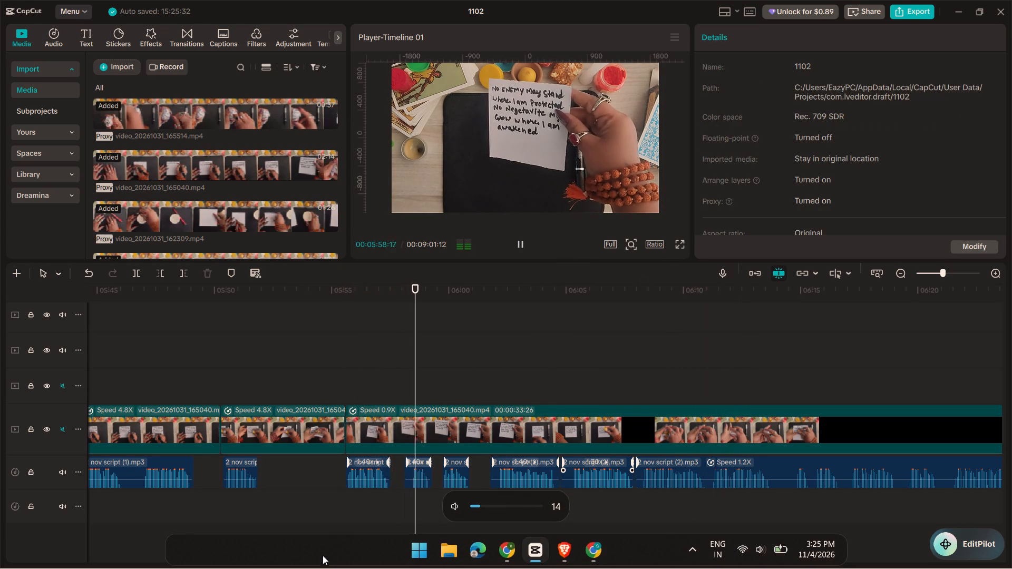
pyautogui.scroll(1, 327, 555)
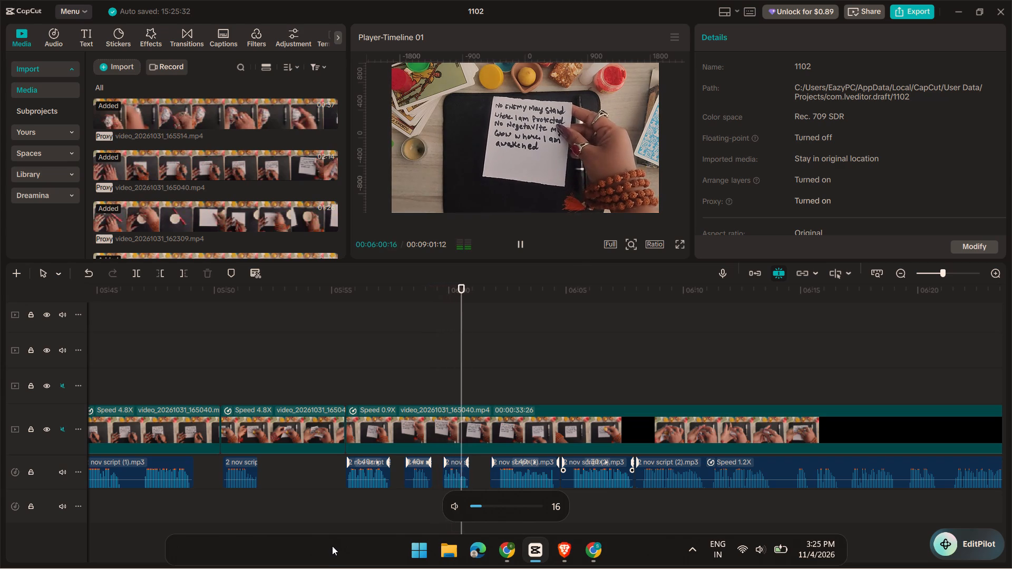
pyautogui.scroll(2, 371, 563)
pyautogui.scroll(-1, 370, 558)
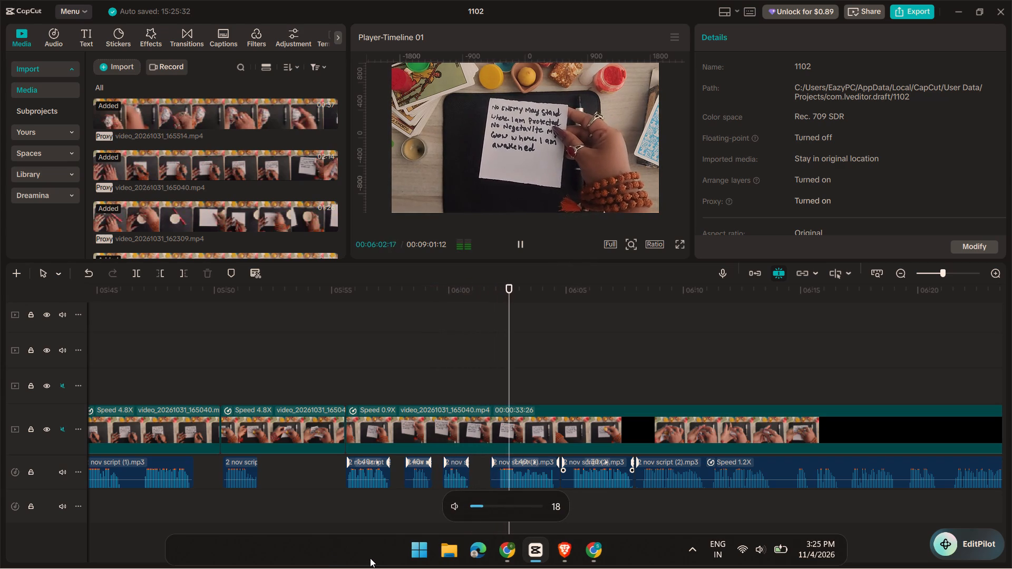
pyautogui.scroll(-1, 370, 558)
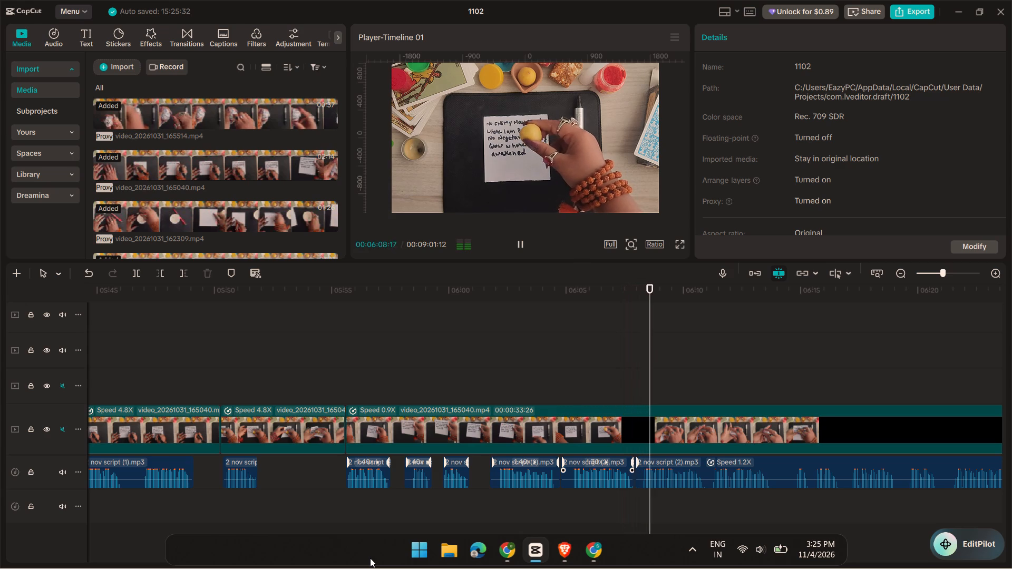
# Split the 1.20x narration clip at the pause at 06:11:00.
pyautogui.click(675, 474)
pyautogui.press('space')
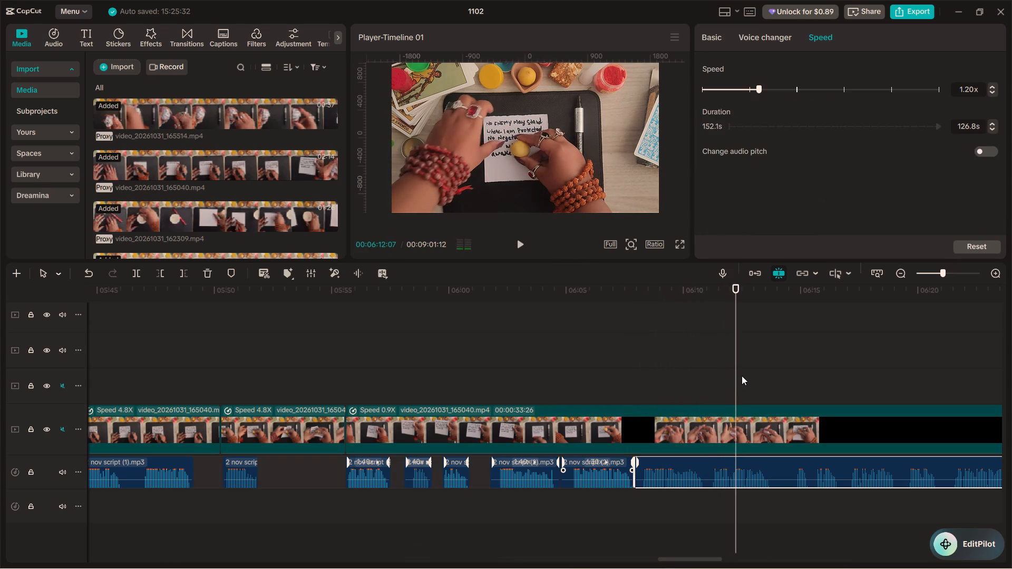
pyautogui.moveTo(732, 370); pyautogui.dragTo(707, 370)
pyautogui.click(707, 370)
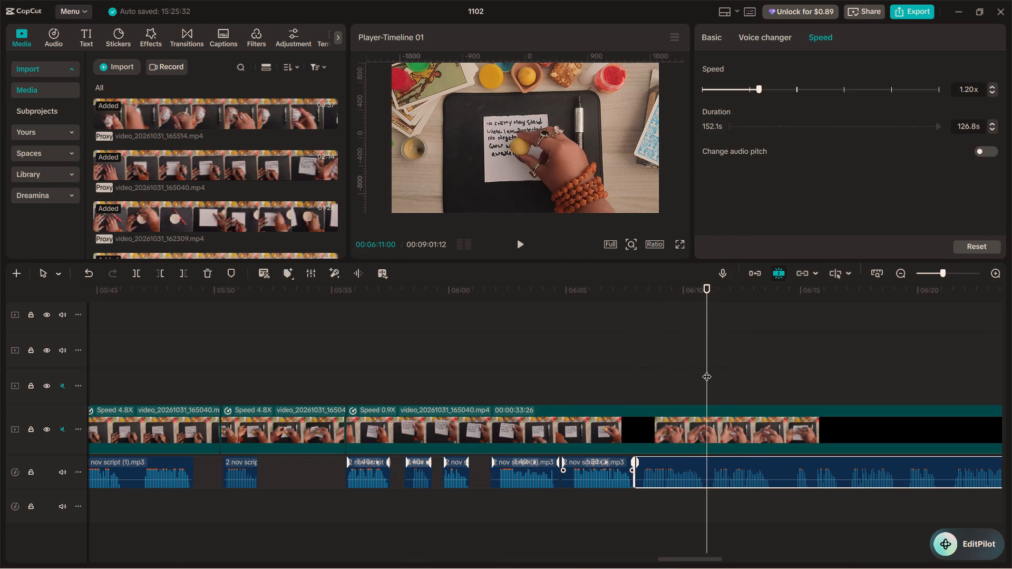
pyautogui.hotkey('ctrl', 'b')
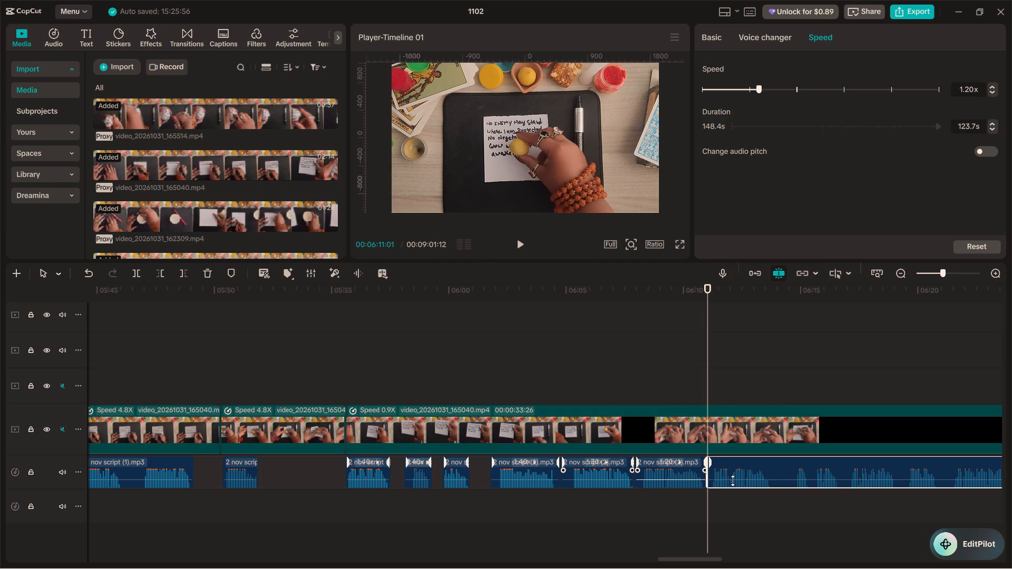
# Set the speed of the narration clip after the 06:11:00 cut to 1.10x.
pyautogui.click(993, 91)
# Space out the last three narration clips: 1.10x from about 06:12, 1.20x from about 06:08 and 1.30x from about 06:05.
pyautogui.moveTo(741, 466); pyautogui.dragTo(772, 466)
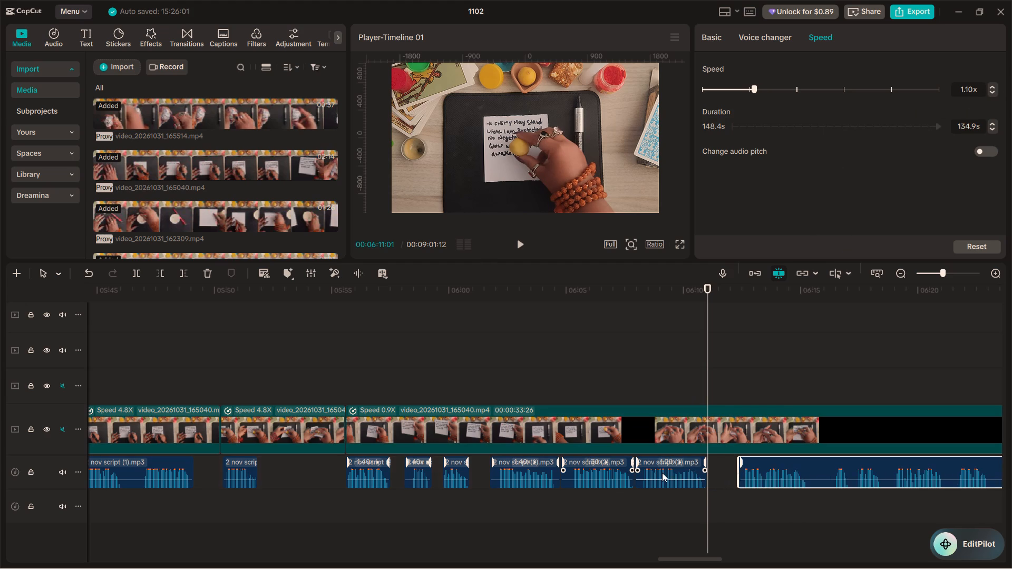
pyautogui.click(662, 473)
pyautogui.moveTo(665, 470); pyautogui.dragTo(677, 469)
pyautogui.click(601, 470)
pyautogui.moveTo(596, 467); pyautogui.dragTo(602, 467)
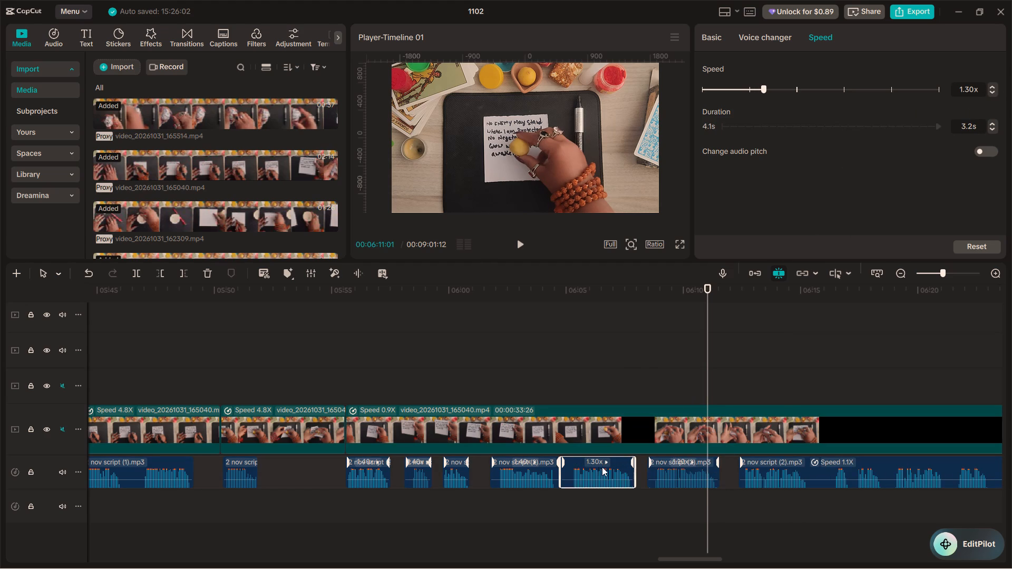
pyautogui.moveTo(602, 467); pyautogui.dragTo(607, 466)
pyautogui.moveTo(598, 465); pyautogui.dragTo(605, 465)
pyautogui.click(572, 496)
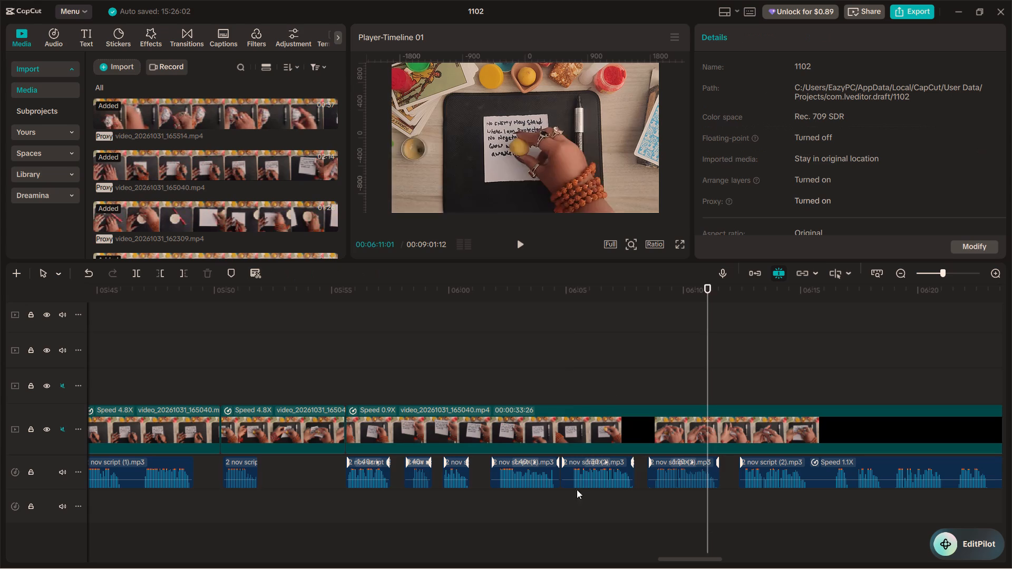
pyautogui.click(587, 463)
pyautogui.click(580, 462)
pyautogui.moveTo(615, 470); pyautogui.dragTo(624, 471)
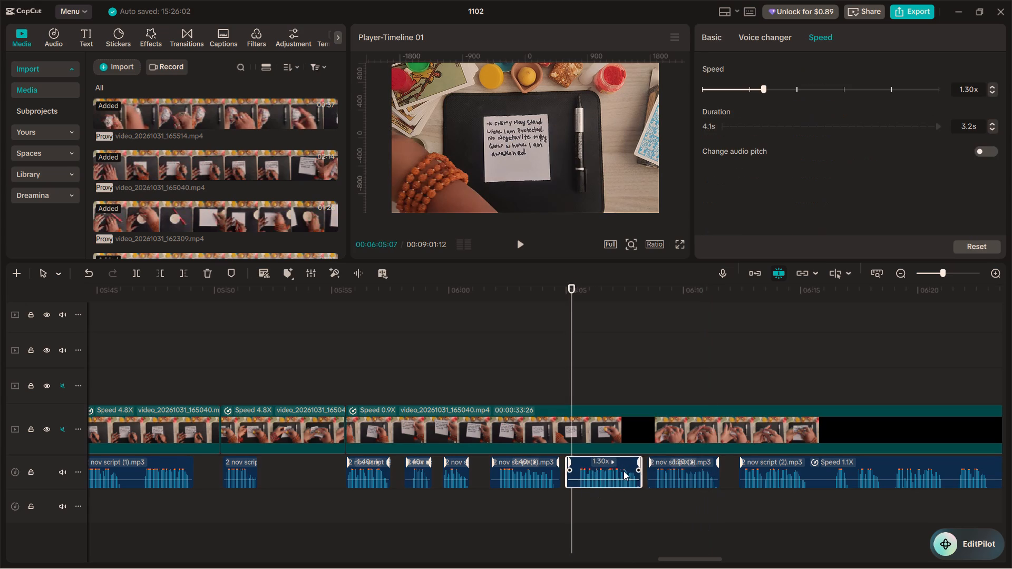
pyautogui.moveTo(624, 471); pyautogui.dragTo(621, 472)
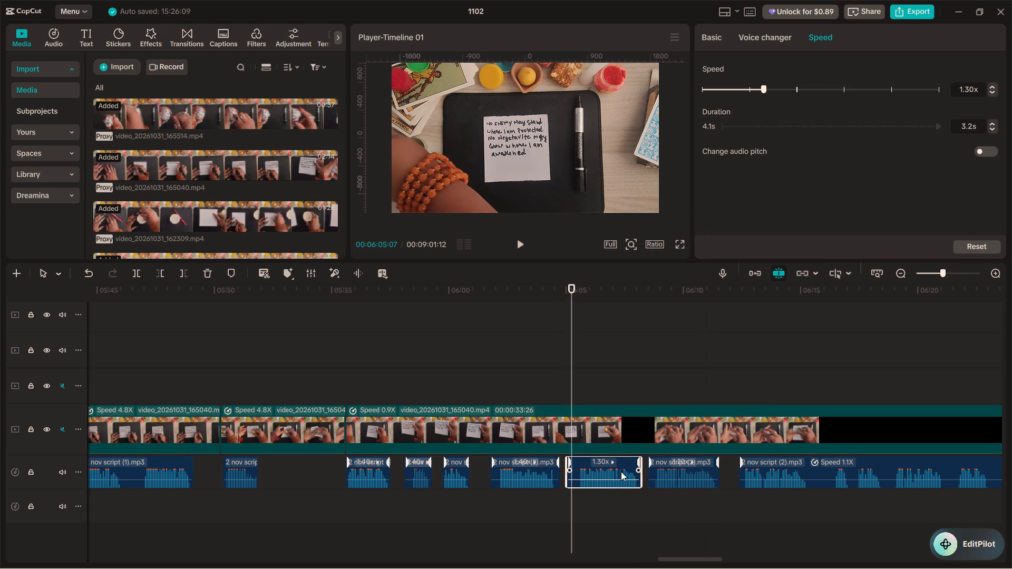
pyautogui.click(619, 469)
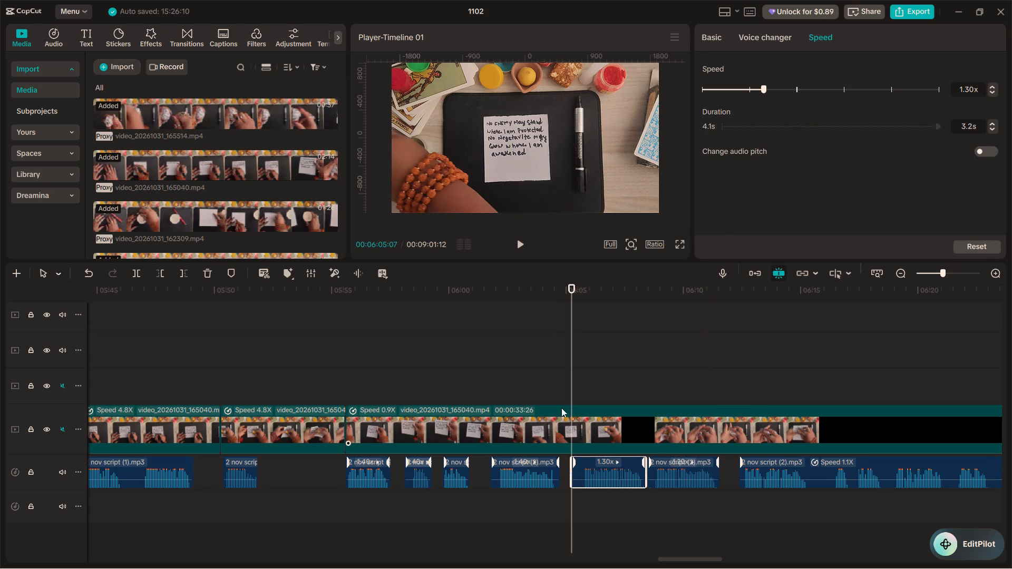
# Play the respaced narration and move the 1.20x clip onto the lower audio track, starting at about 06:09.
pyautogui.click(534, 375)
pyautogui.press('space')
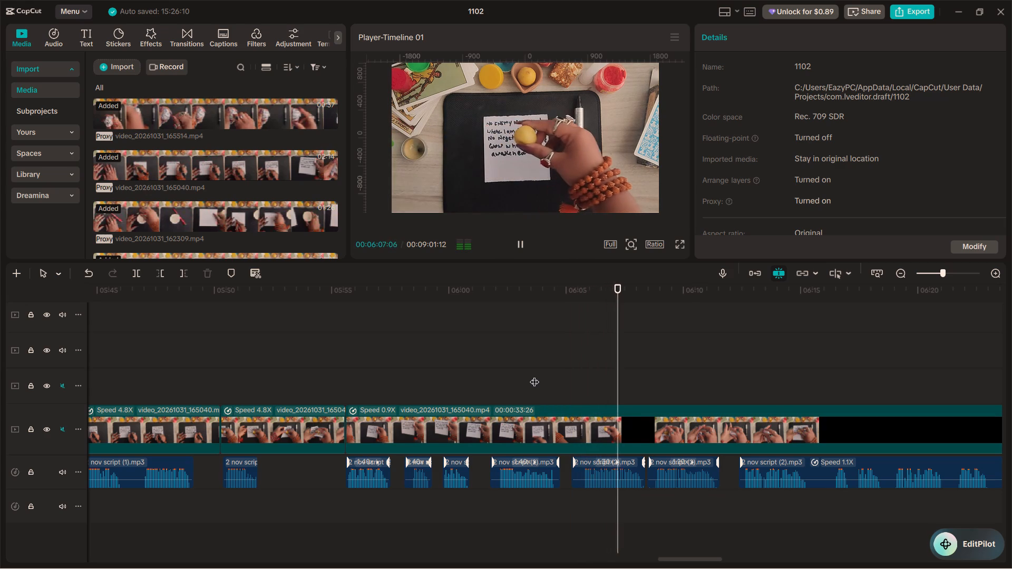
pyautogui.press('space')
pyautogui.keyDown('alt'); pyautogui.scroll(-5, 547, 409); pyautogui.keyUp('alt')
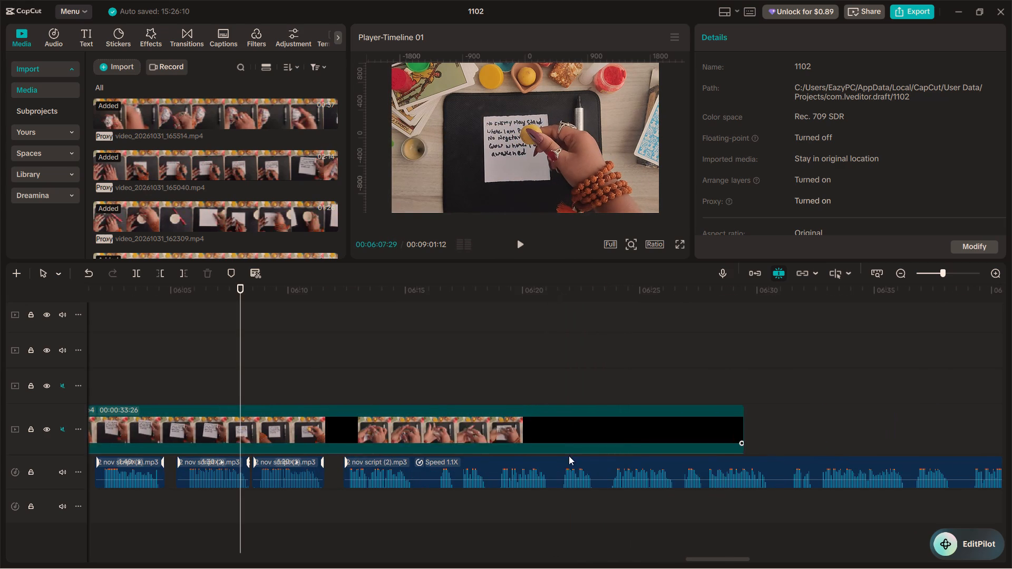
pyautogui.click(296, 467)
pyautogui.moveTo(296, 467); pyautogui.dragTo(308, 498)
pyautogui.press('space')
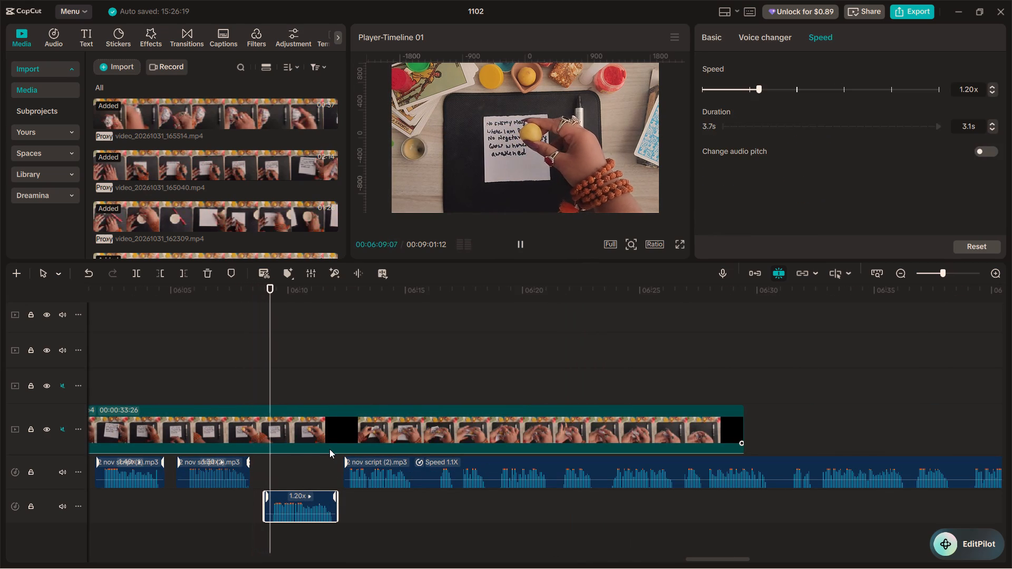
# Move the 1.10x narration clip later to start at about 06:13, and play up to it.
pyautogui.click(399, 475)
pyautogui.moveTo(388, 469); pyautogui.dragTo(401, 469)
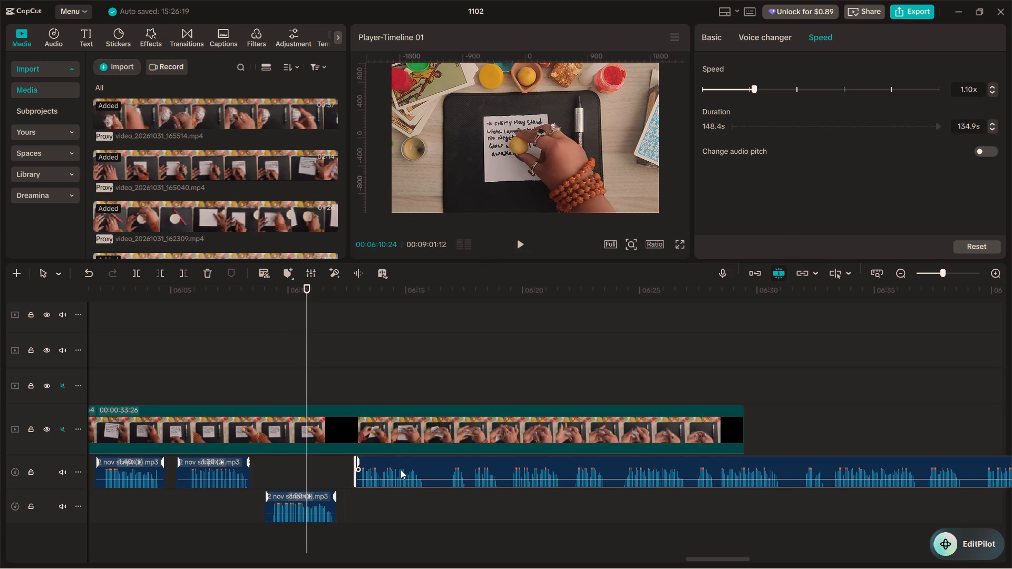
pyautogui.press('space')
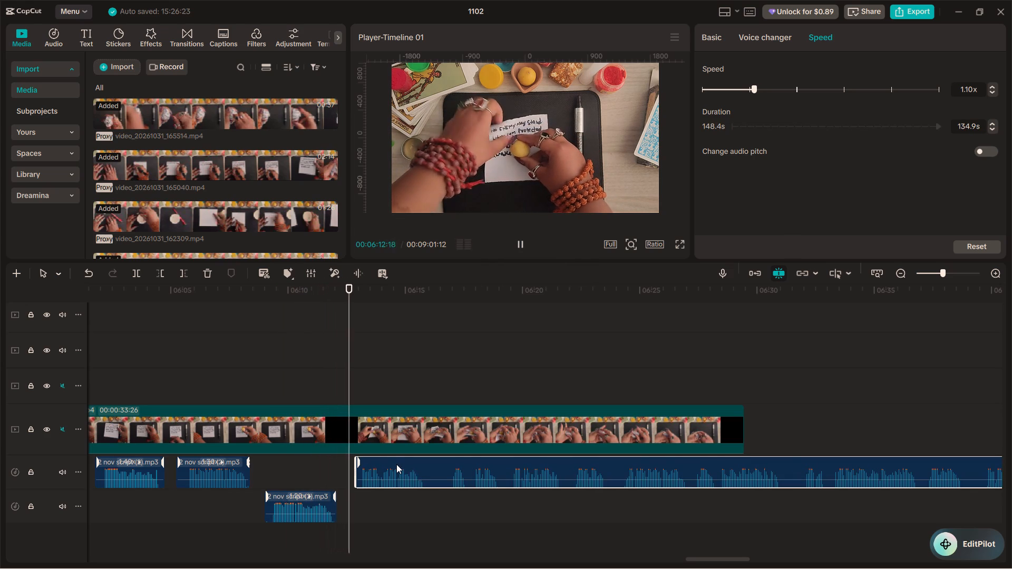
pyautogui.press('space')
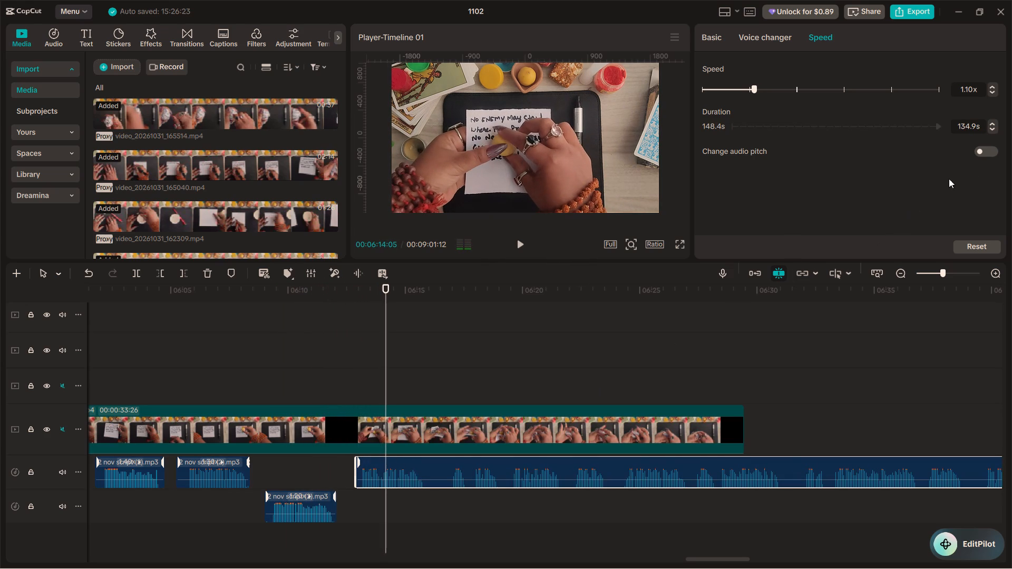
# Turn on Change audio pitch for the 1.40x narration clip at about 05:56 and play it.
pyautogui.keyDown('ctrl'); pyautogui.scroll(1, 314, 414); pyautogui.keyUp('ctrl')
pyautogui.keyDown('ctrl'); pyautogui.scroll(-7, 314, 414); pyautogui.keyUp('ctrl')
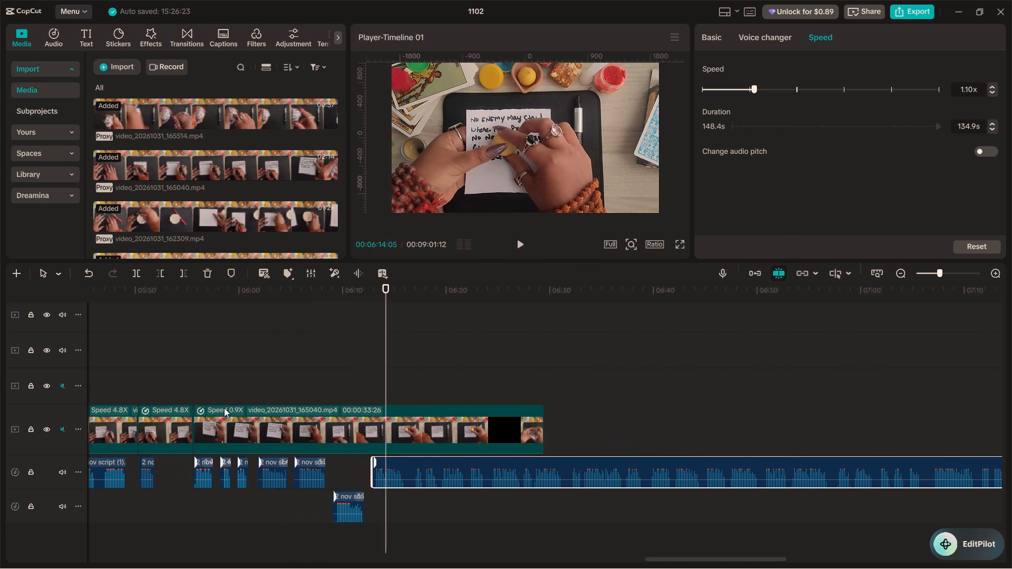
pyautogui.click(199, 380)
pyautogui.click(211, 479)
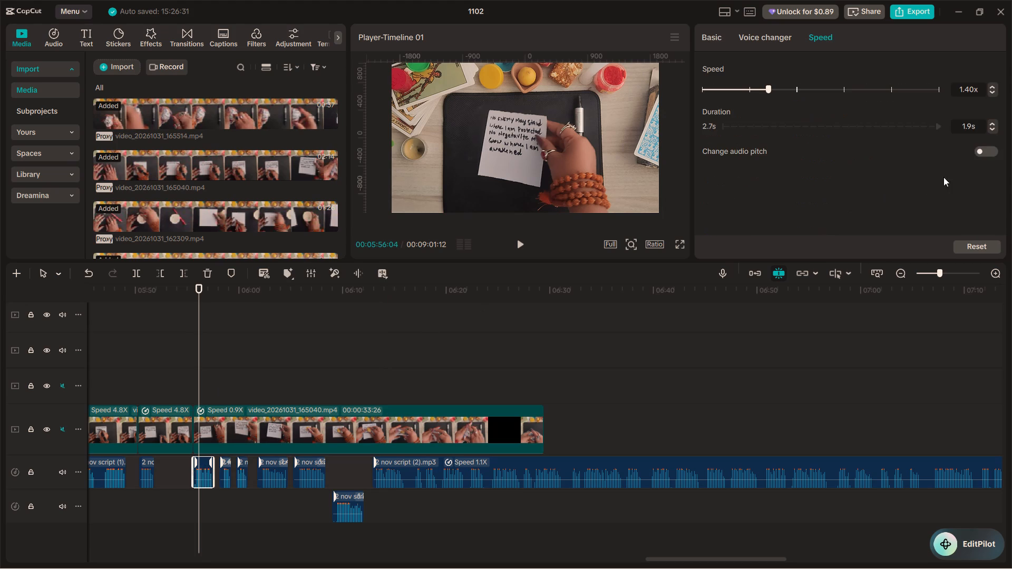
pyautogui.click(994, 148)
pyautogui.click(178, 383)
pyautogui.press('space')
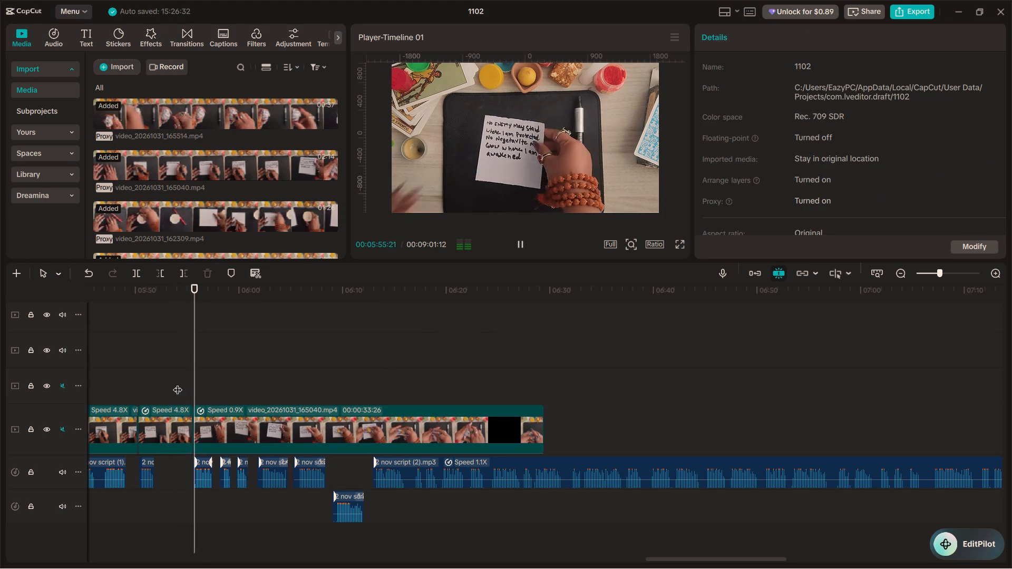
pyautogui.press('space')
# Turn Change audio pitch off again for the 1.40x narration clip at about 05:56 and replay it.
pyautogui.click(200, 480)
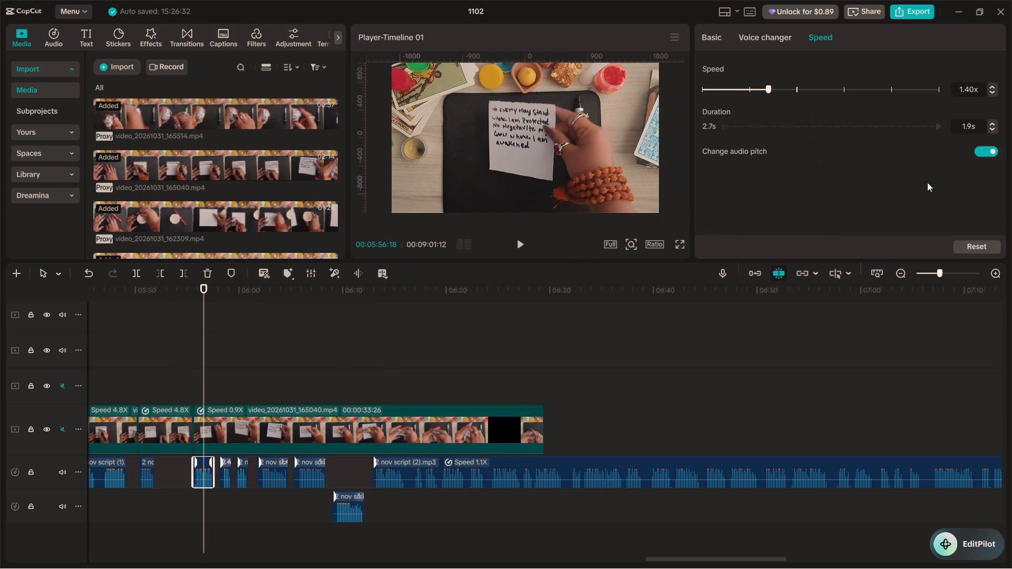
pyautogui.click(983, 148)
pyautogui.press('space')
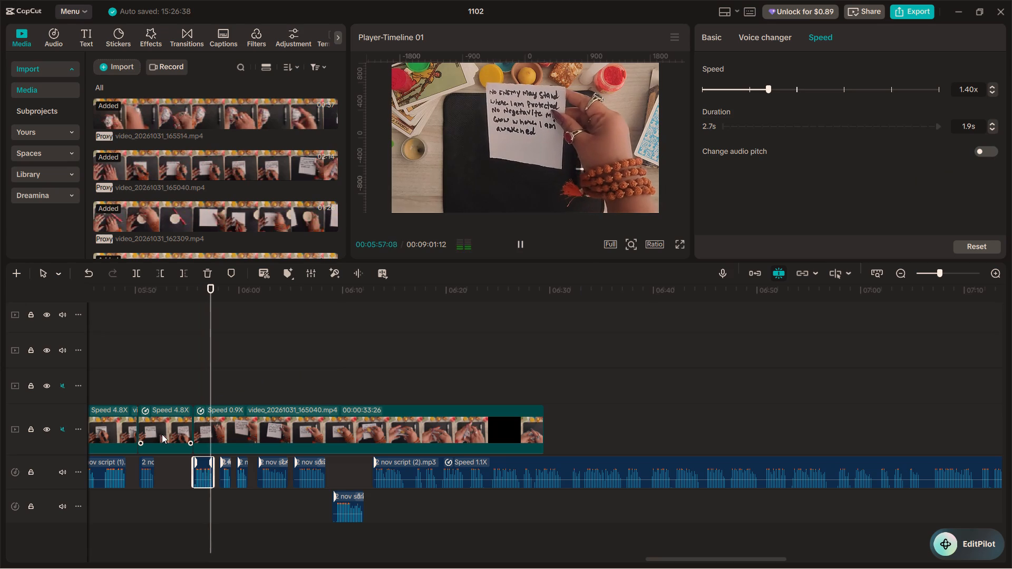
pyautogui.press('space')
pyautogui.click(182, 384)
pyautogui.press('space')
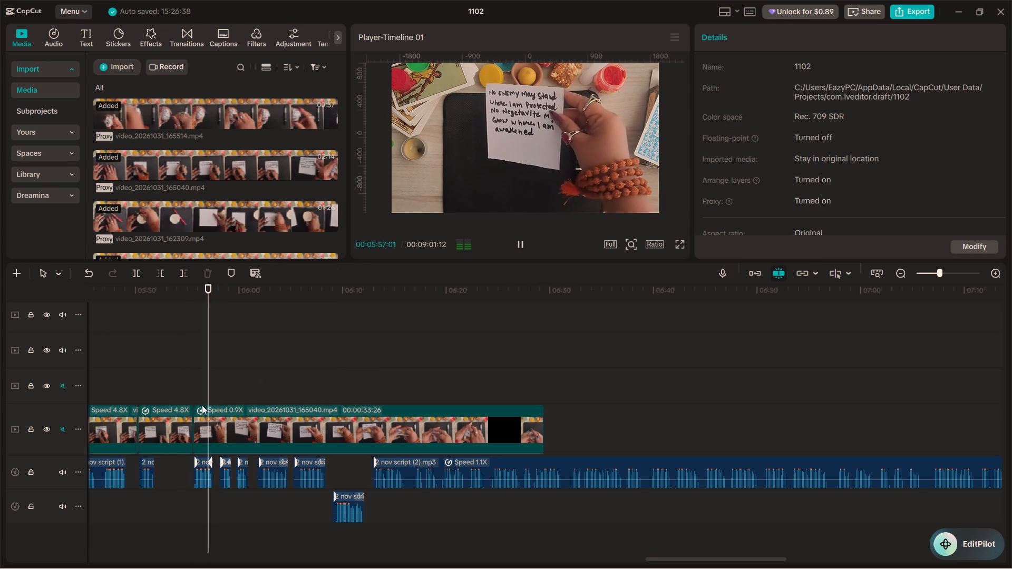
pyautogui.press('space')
# Review the spaced narration clips up close by playing them against the paper footage from about 05:55 to 06:03.
pyautogui.scroll(4, 207, 410)
pyautogui.keyDown('ctrl'); pyautogui.scroll(13, 207, 410); pyautogui.keyUp('ctrl')
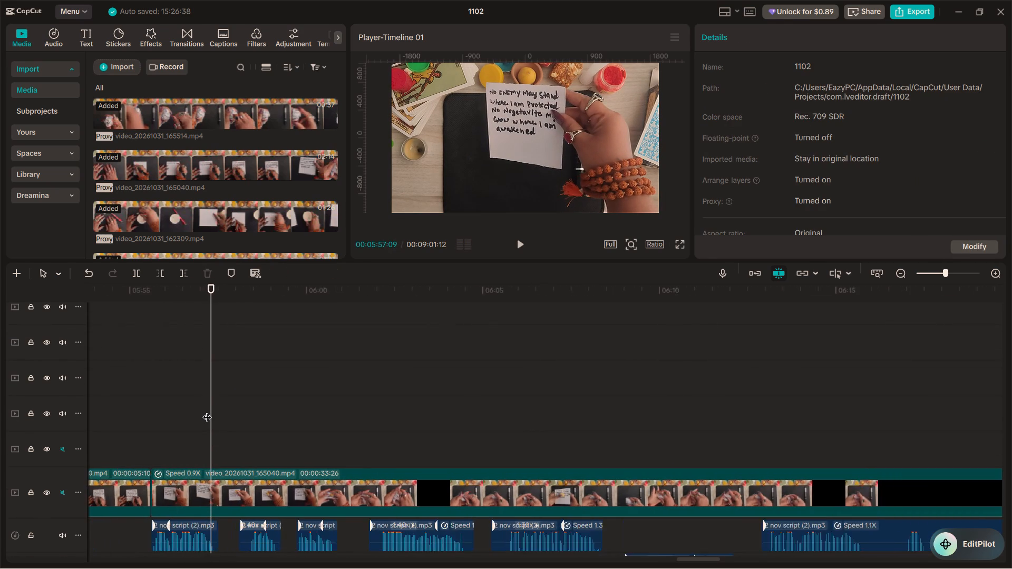
pyautogui.keyDown('ctrl'); pyautogui.scroll(7, 207, 410); pyautogui.keyUp('ctrl')
pyautogui.scroll(-6, 201, 421)
pyautogui.click(169, 474)
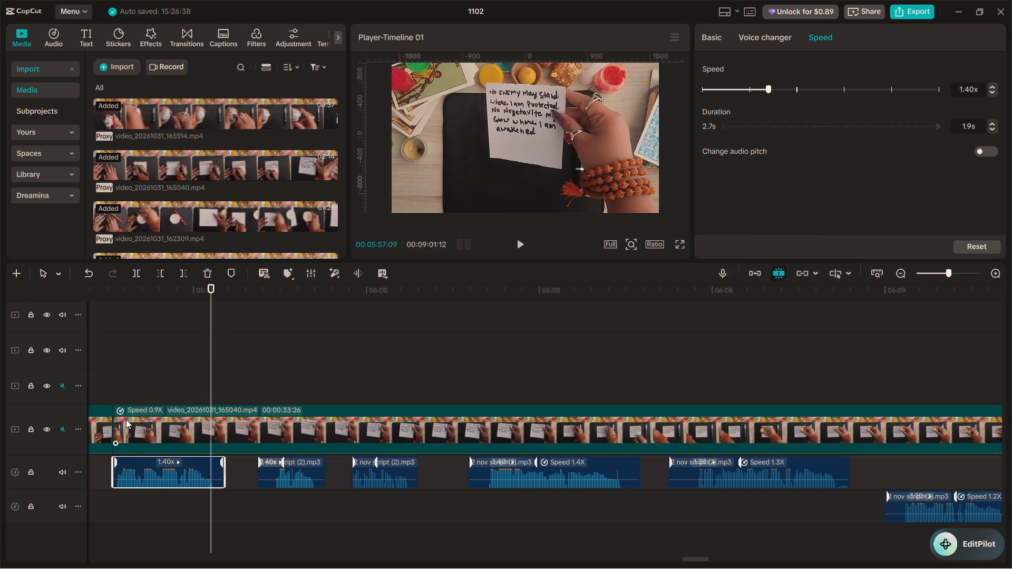
pyautogui.click(111, 391)
pyautogui.press('space')
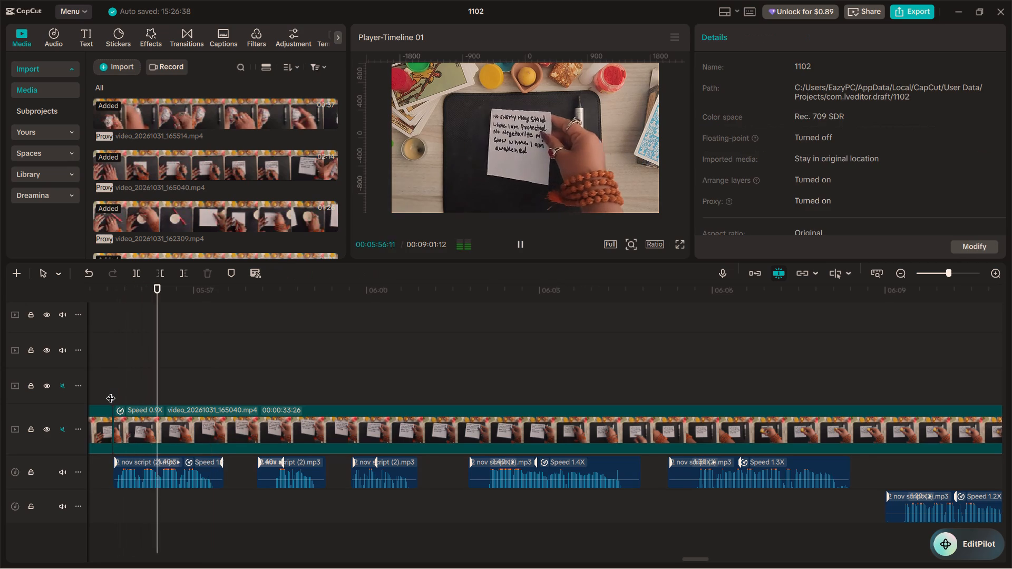
pyautogui.press('space')
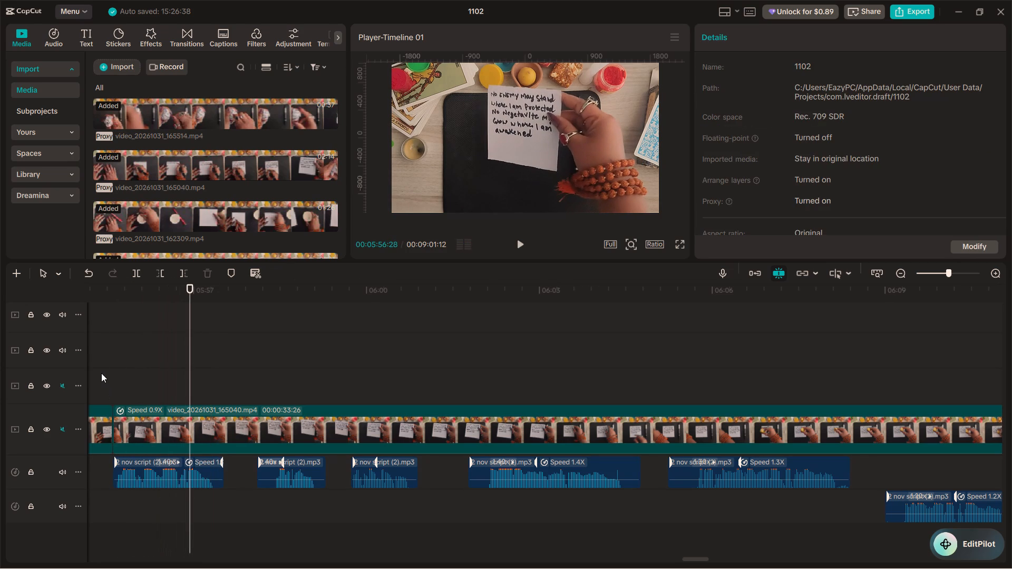
pyautogui.press('space')
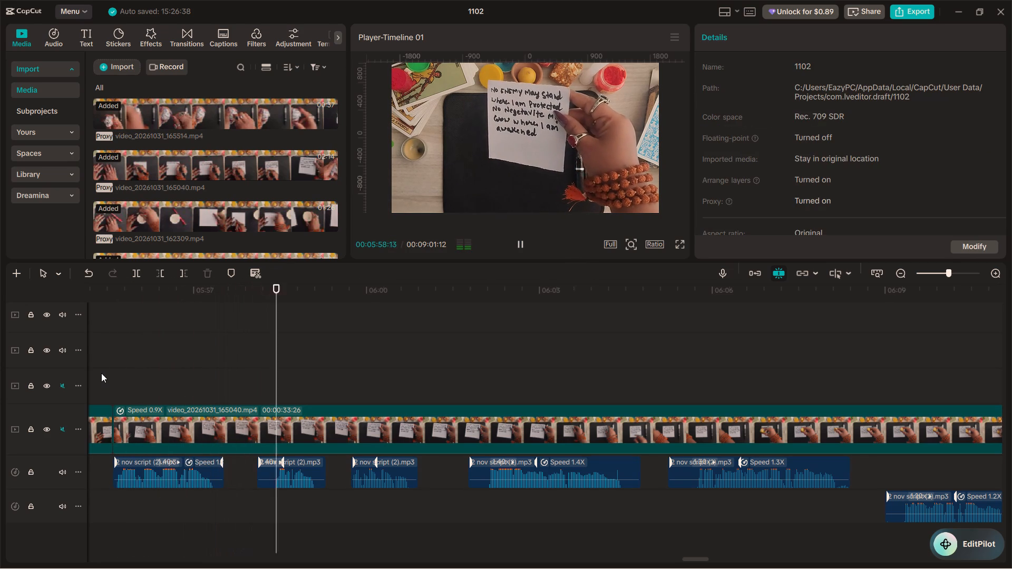
pyautogui.keyDown('ctrl'); pyautogui.scroll(-4, 101, 373); pyautogui.keyUp('ctrl')
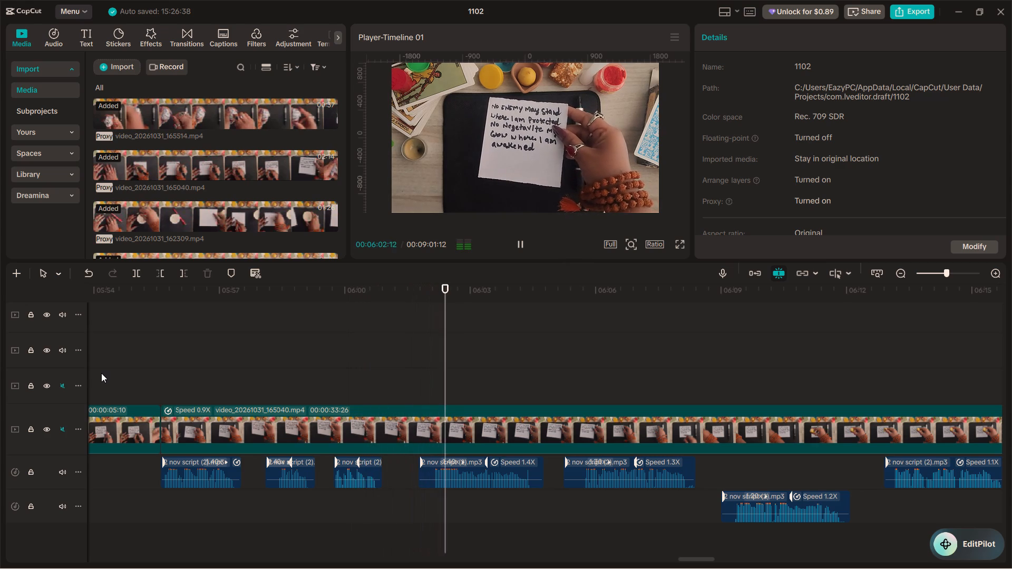
pyautogui.press('space')
# Move the 1.40x narration clip at about 06:02 earlier to start at about 06:01, and play it against the footage.
pyautogui.moveTo(453, 467); pyautogui.dragTo(441, 466)
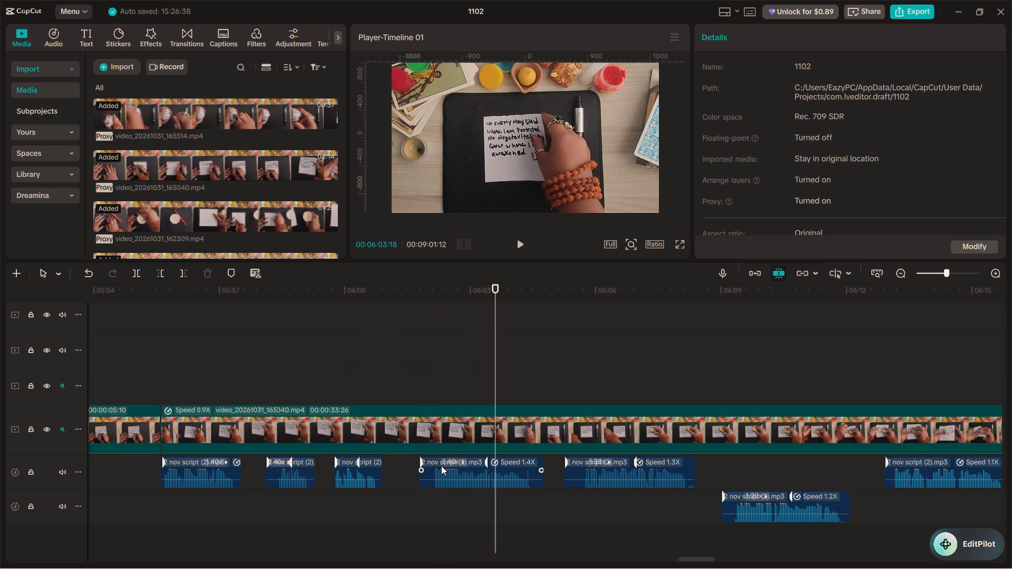
pyautogui.moveTo(441, 466); pyautogui.dragTo(435, 466)
pyautogui.moveTo(441, 462); pyautogui.dragTo(431, 462)
pyautogui.moveTo(469, 478); pyautogui.dragTo(466, 478)
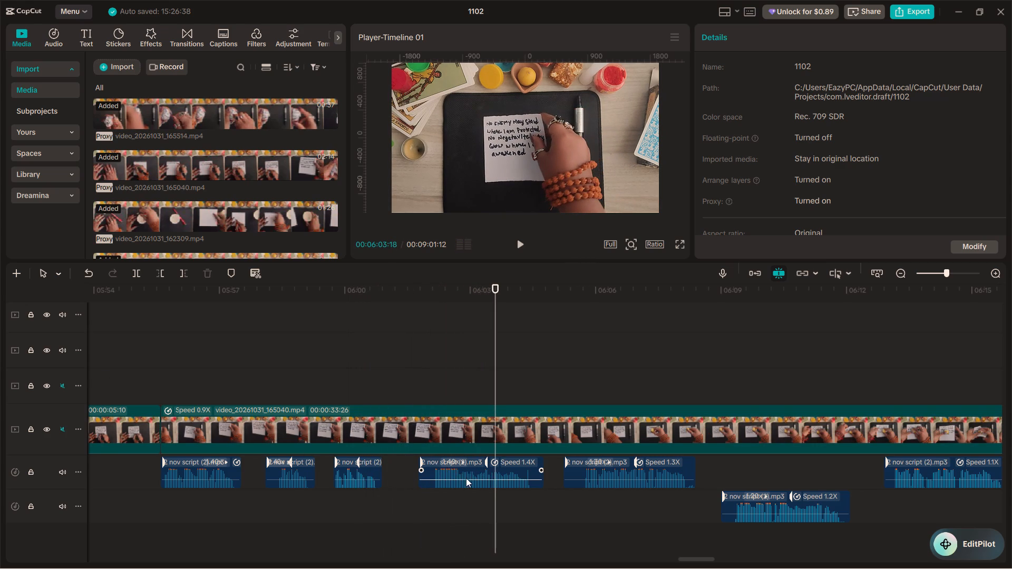
pyautogui.moveTo(466, 478); pyautogui.dragTo(456, 478)
pyautogui.click(334, 384)
pyautogui.press('space')
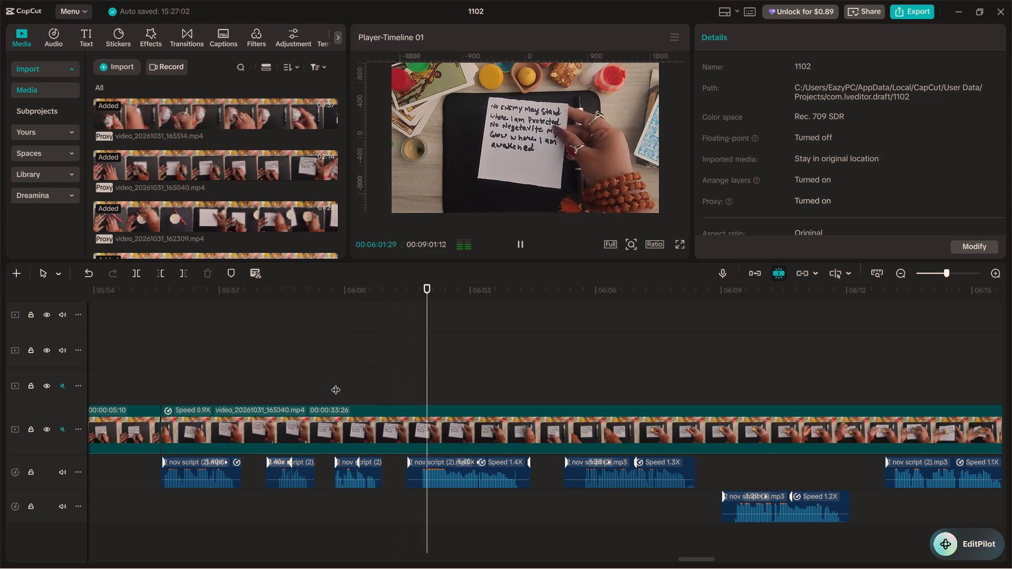
pyautogui.press('space')
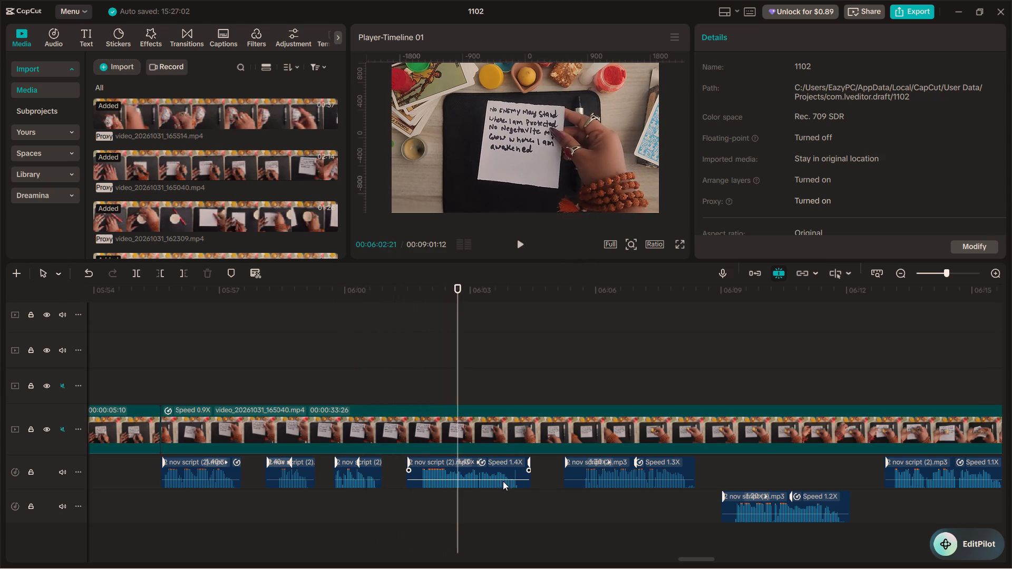
pyautogui.moveTo(469, 474); pyautogui.dragTo(462, 474)
pyautogui.click(365, 413)
pyautogui.click(371, 397)
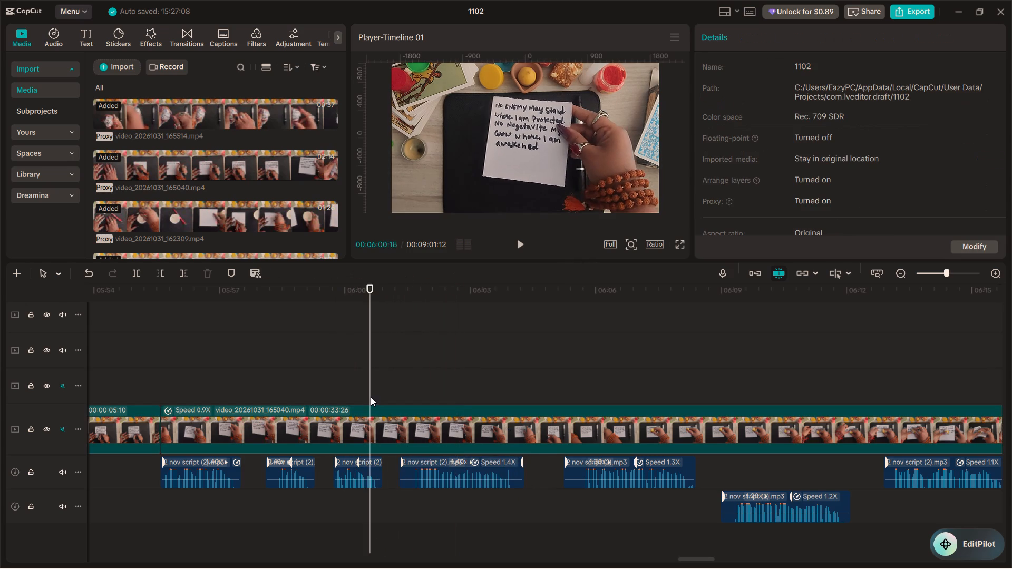
pyautogui.press('space')
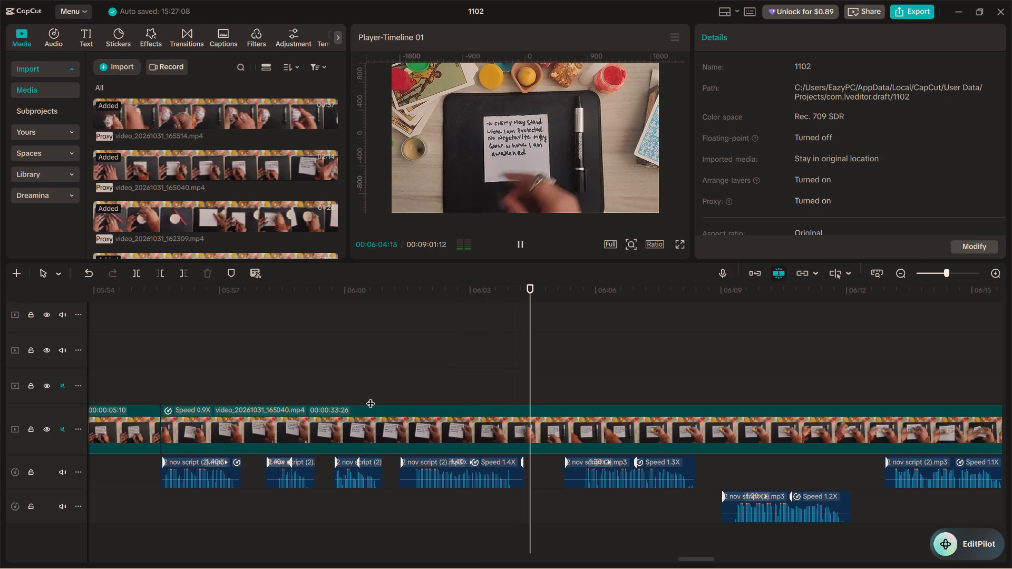
pyautogui.press('space')
# Move the 1.30x narration clip earlier to start at about 06:04.7.
pyautogui.moveTo(598, 479); pyautogui.dragTo(575, 478)
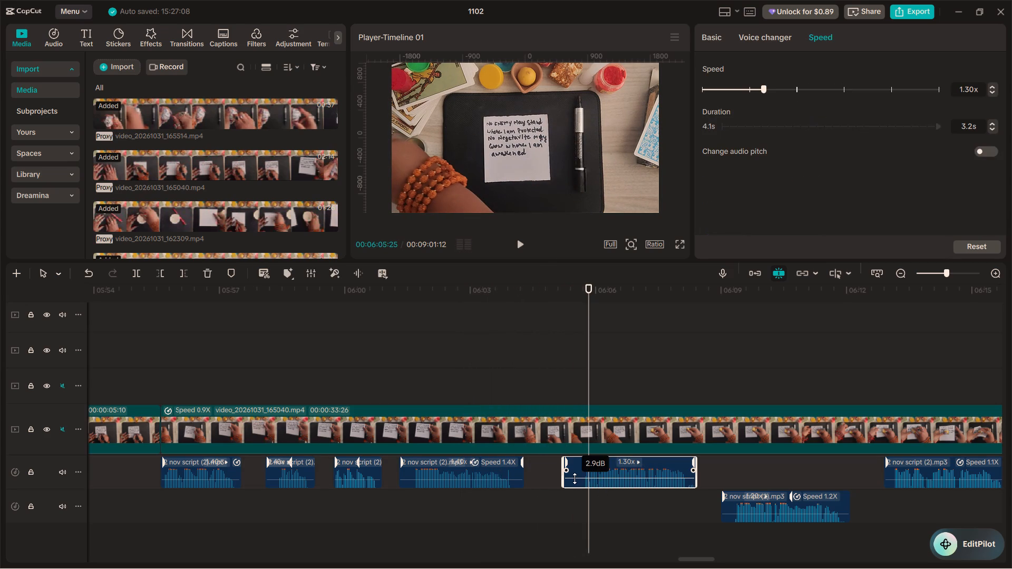
pyautogui.moveTo(575, 478); pyautogui.dragTo(611, 478)
pyautogui.moveTo(611, 482); pyautogui.dragTo(598, 483)
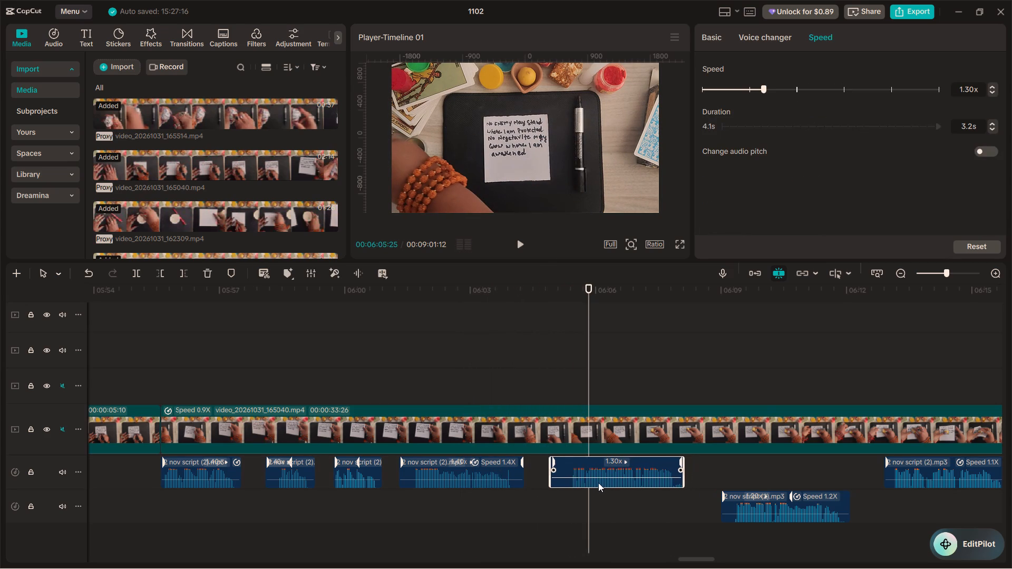
pyautogui.moveTo(598, 483); pyautogui.dragTo(587, 483)
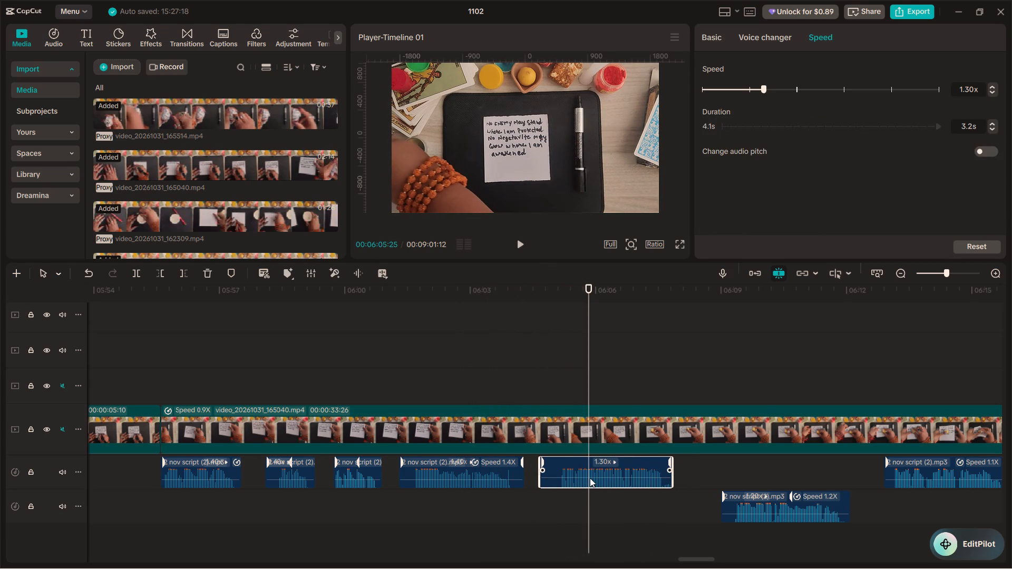
# Set the 1.30x narration clip's volume to 0.0 dB.
pyautogui.click(590, 478)
pyautogui.click(715, 41)
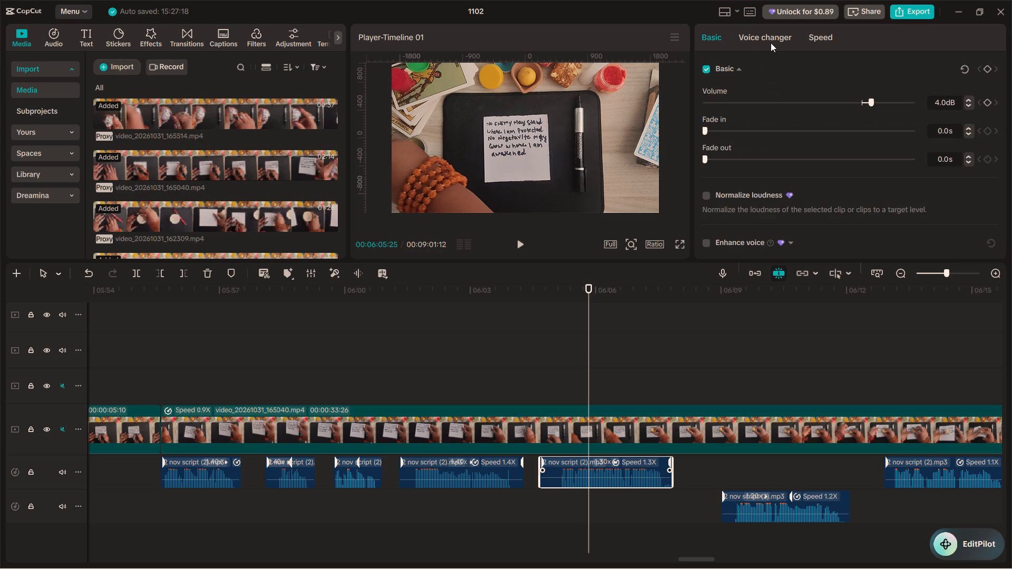
pyautogui.moveTo(871, 101); pyautogui.dragTo(864, 103)
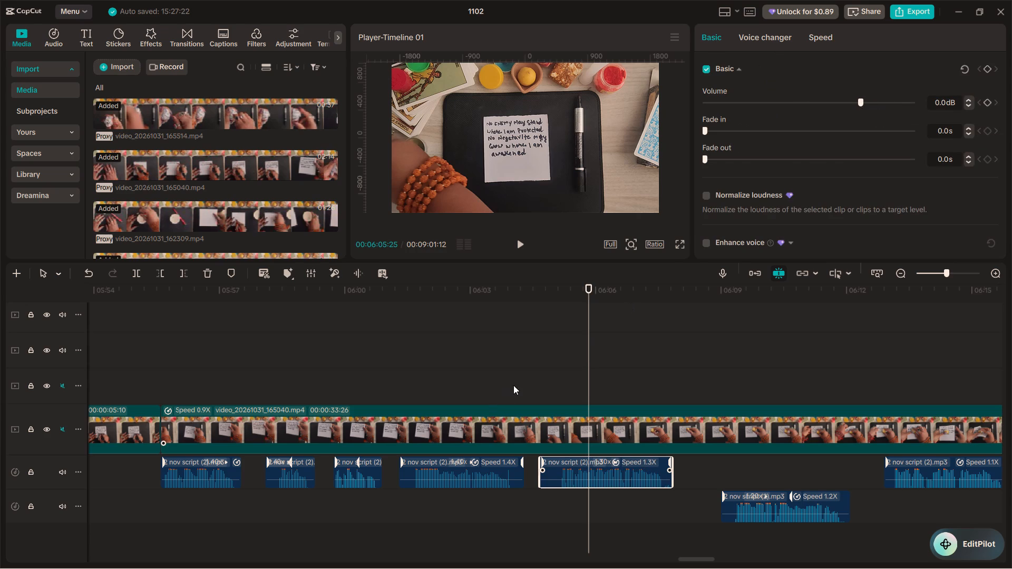
# Close the gap by moving the 1.30x narration clip directly behind the preceding 1.40x clip, and play up to about 06:07.
pyautogui.click(533, 386)
pyautogui.press('space')
pyautogui.press('space')
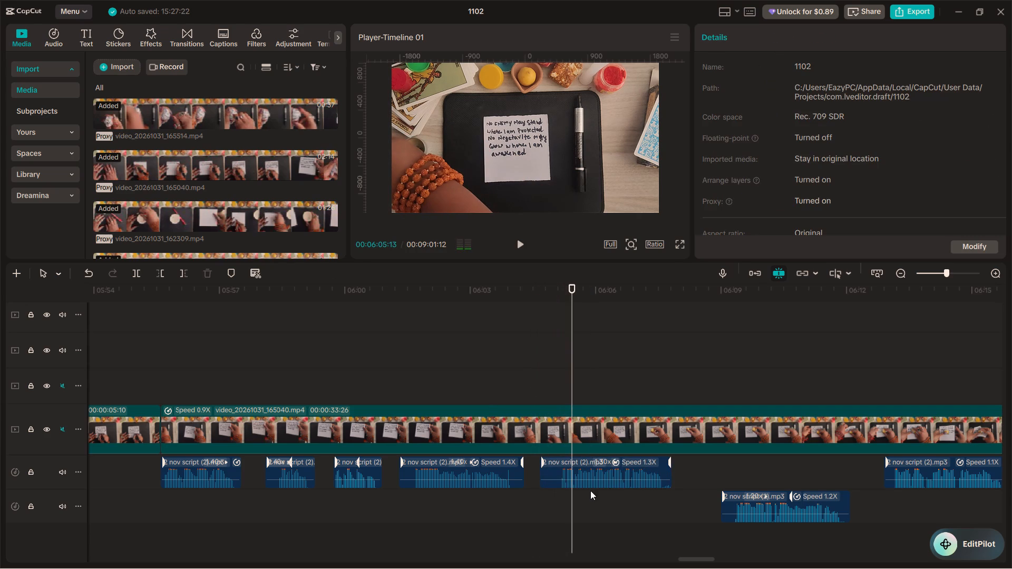
pyautogui.moveTo(591, 486); pyautogui.dragTo(577, 484)
pyautogui.click(516, 370)
pyautogui.press('space')
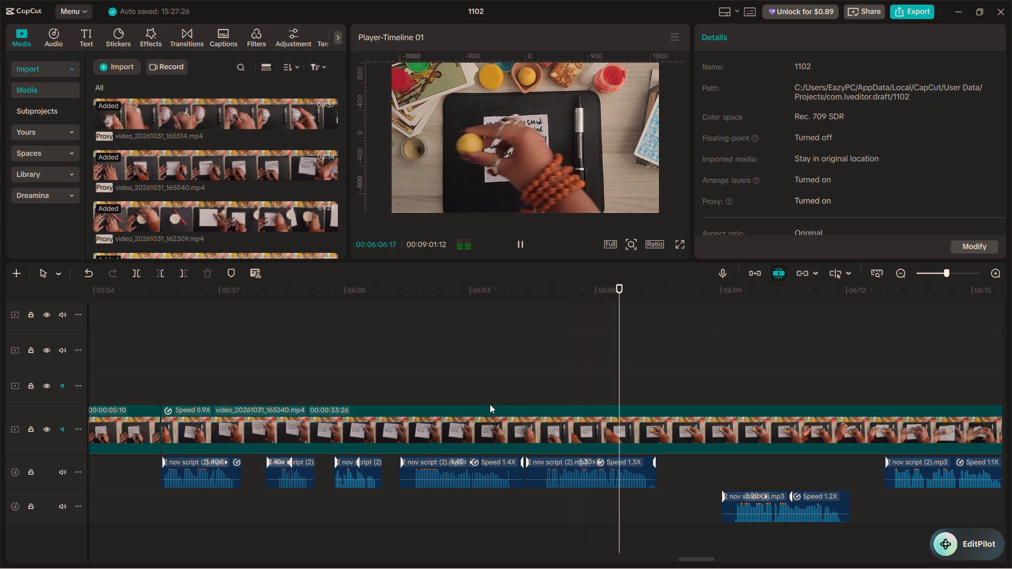
pyautogui.press('space')
# Set the volume of the 1.20x narration clip on the lower audio track to 0.0 dB.
pyautogui.click(770, 512)
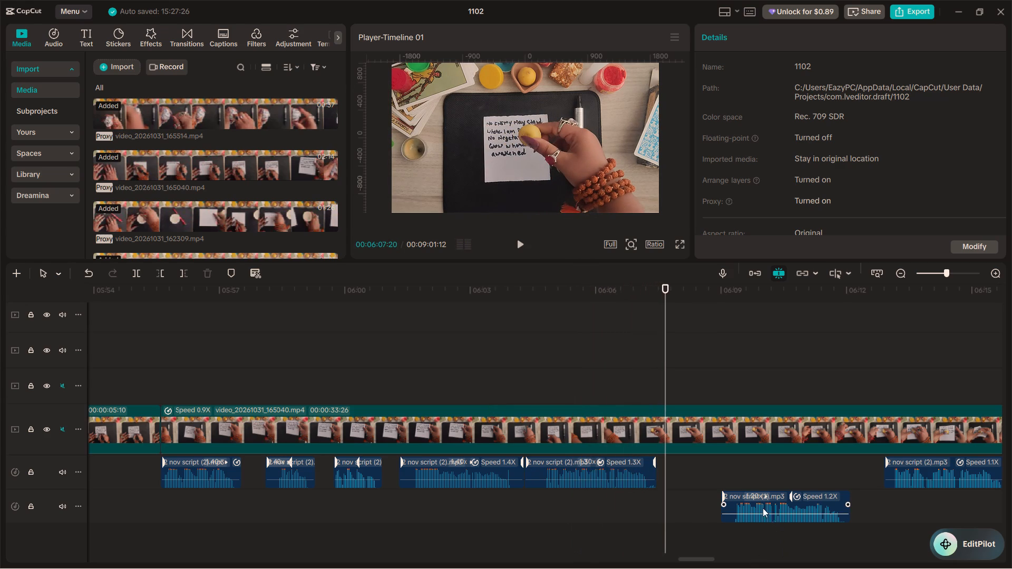
pyautogui.moveTo(763, 508); pyautogui.dragTo(735, 495)
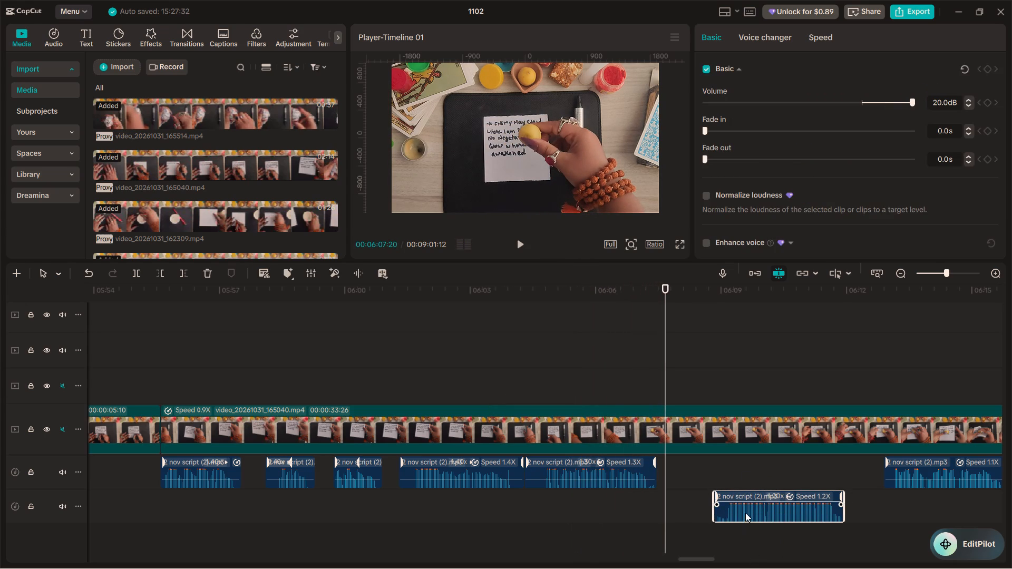
pyautogui.click(748, 501)
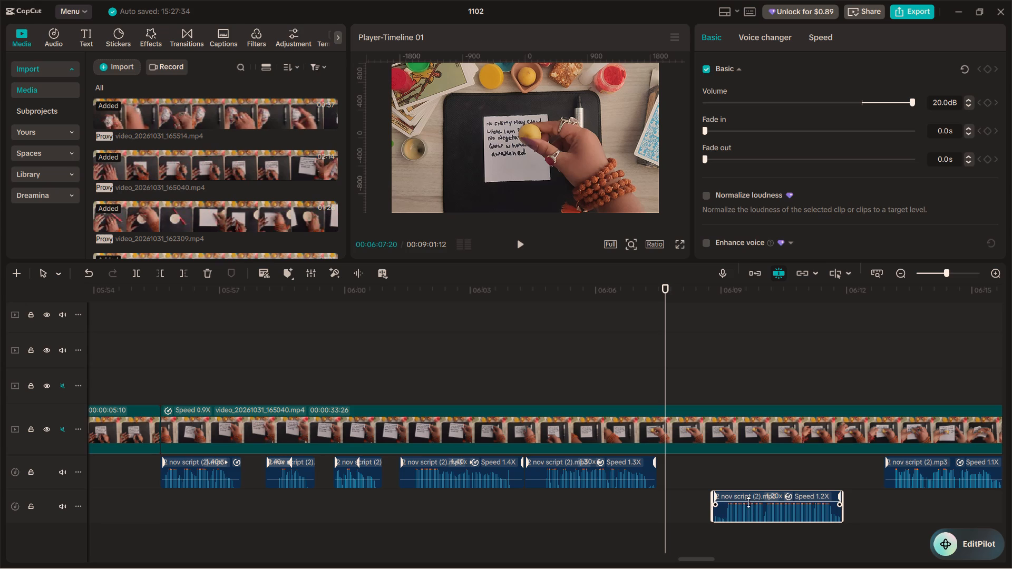
pyautogui.click(748, 503)
pyautogui.moveTo(904, 103); pyautogui.dragTo(871, 112)
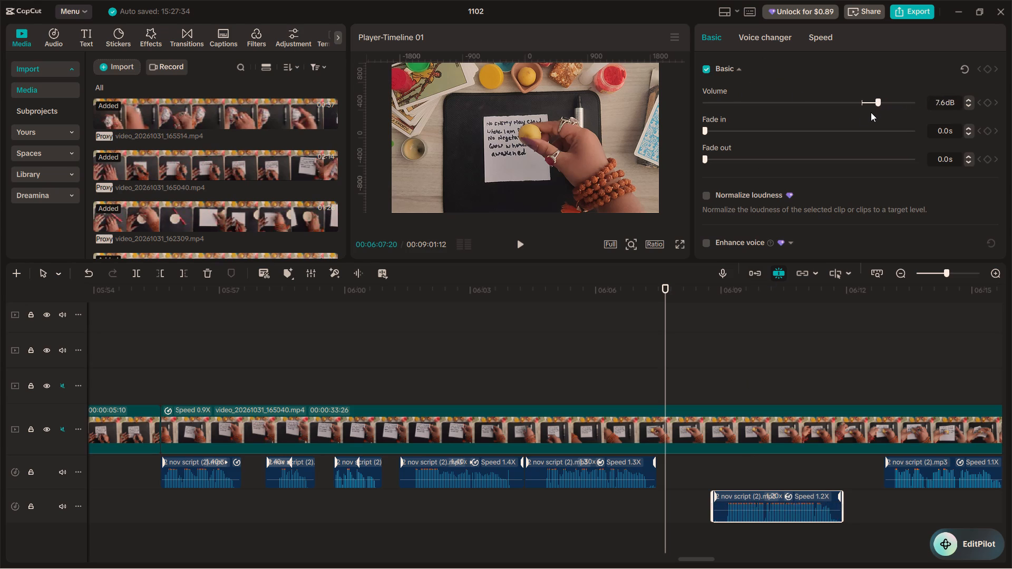
pyautogui.moveTo(871, 112); pyautogui.dragTo(858, 114)
# Move the 1.20x narration clip onto the main narration track, starting at about 06:08, and play on to about 06:16.
pyautogui.moveTo(744, 499); pyautogui.dragTo(727, 473)
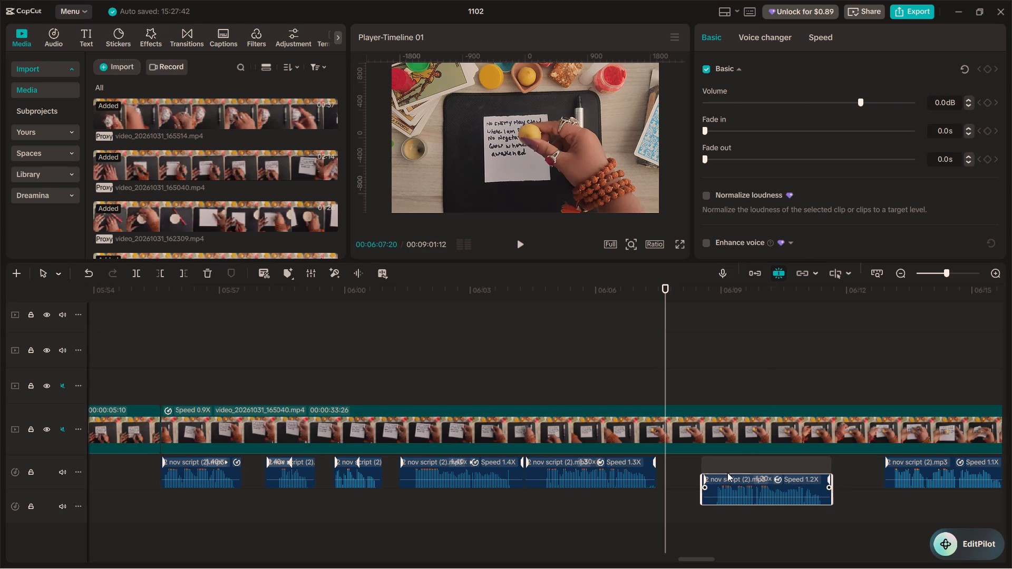
pyautogui.moveTo(727, 473); pyautogui.dragTo(694, 467)
pyautogui.press('space')
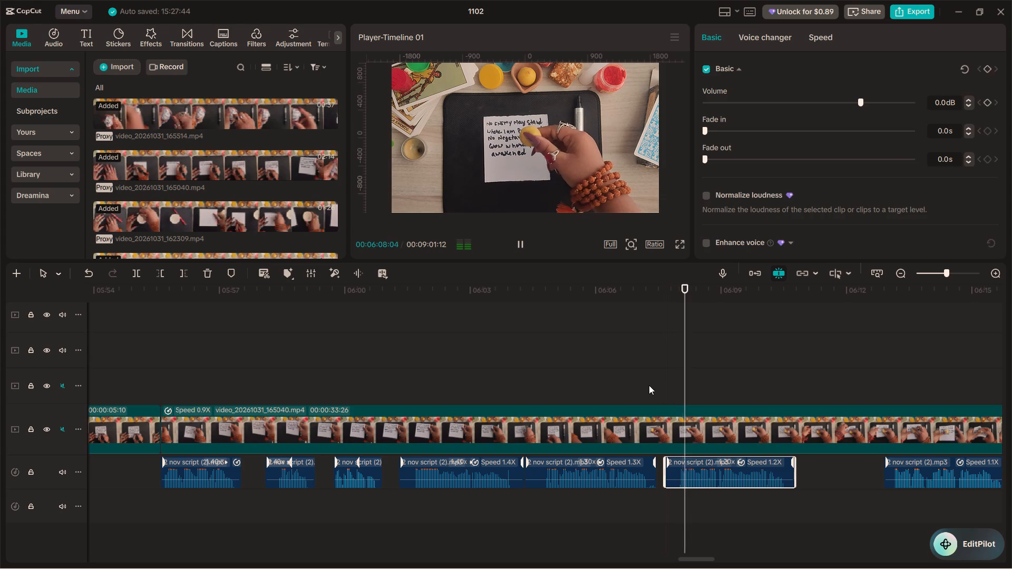
pyautogui.doubleClick(647, 377)
pyautogui.press('space')
pyautogui.press('space')
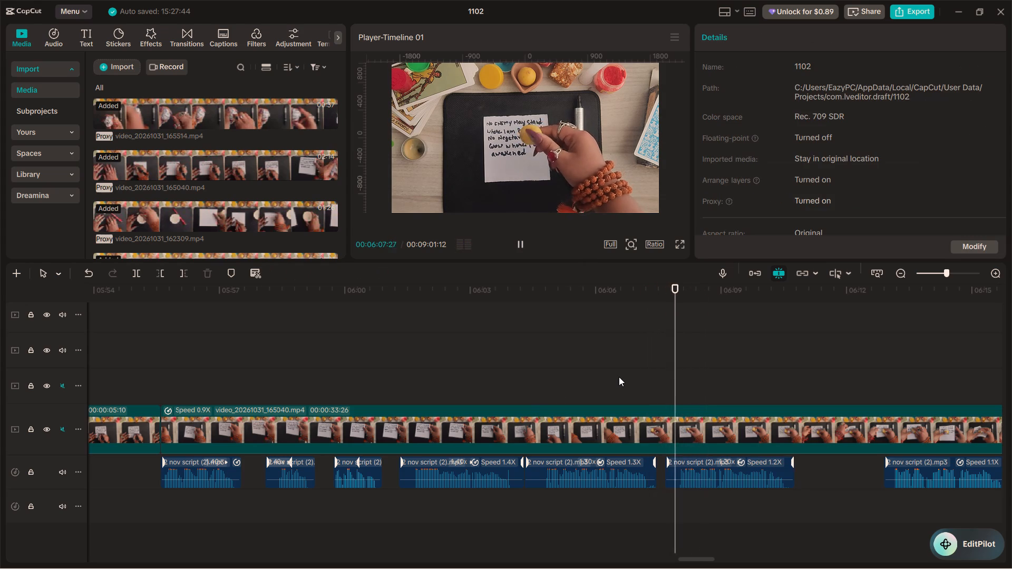
pyautogui.click(619, 377)
pyautogui.press('space')
pyautogui.press('space')
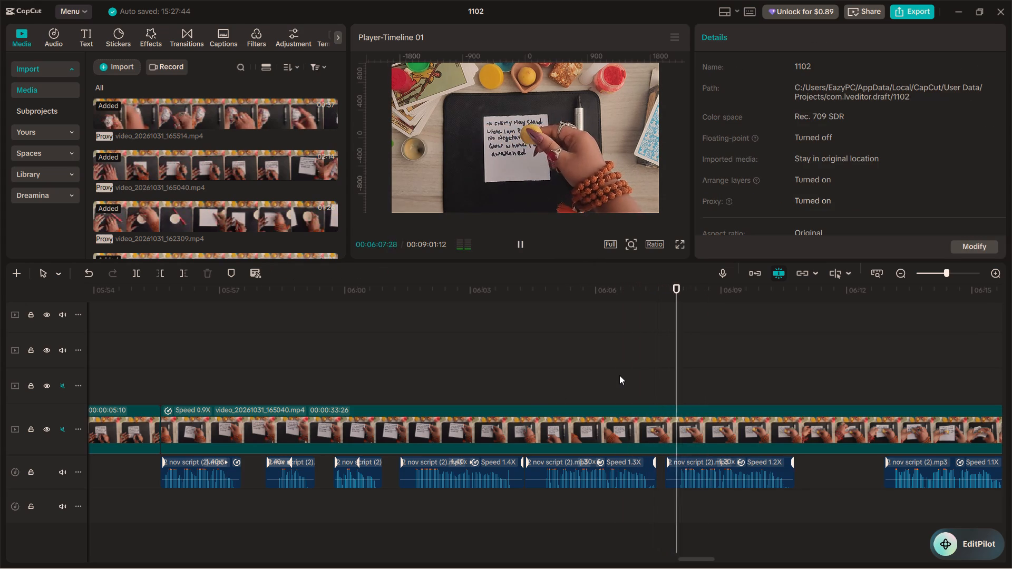
pyautogui.keyDown('alt'); pyautogui.scroll(-4, 619, 375); pyautogui.keyUp('alt')
pyautogui.keyDown('alt'); pyautogui.scroll(-1, 471, 426); pyautogui.keyUp('alt')
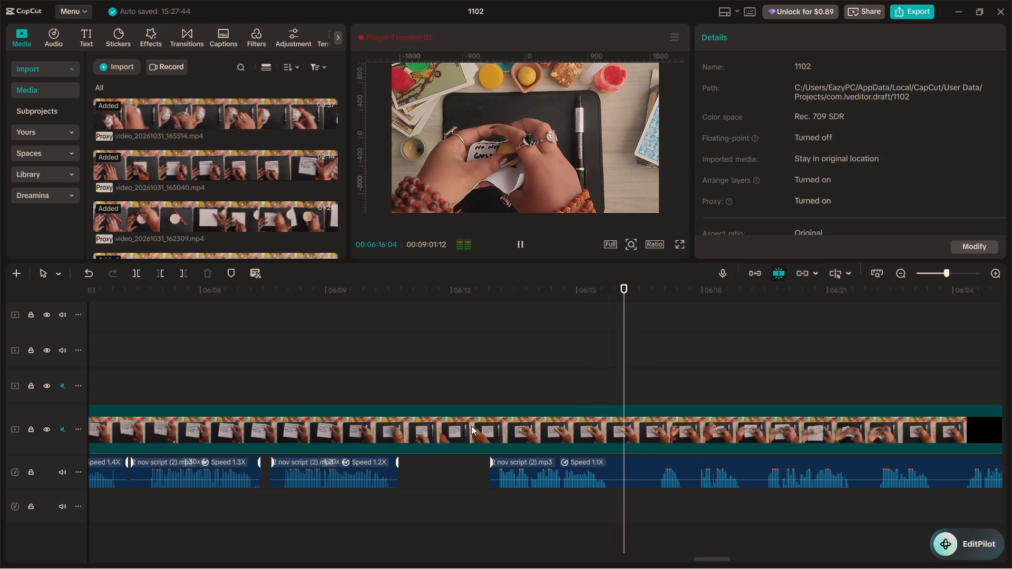
pyautogui.press('space')
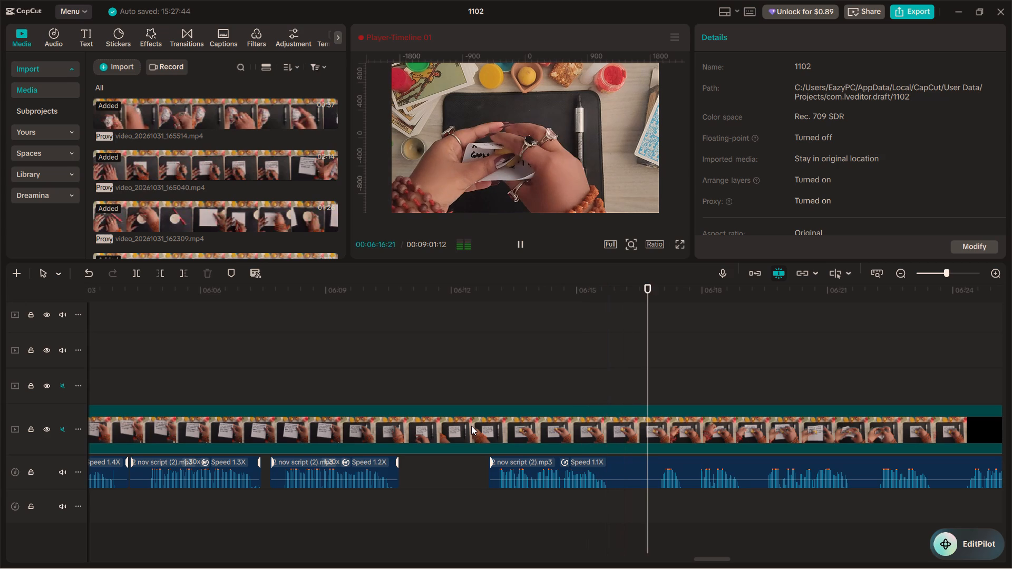